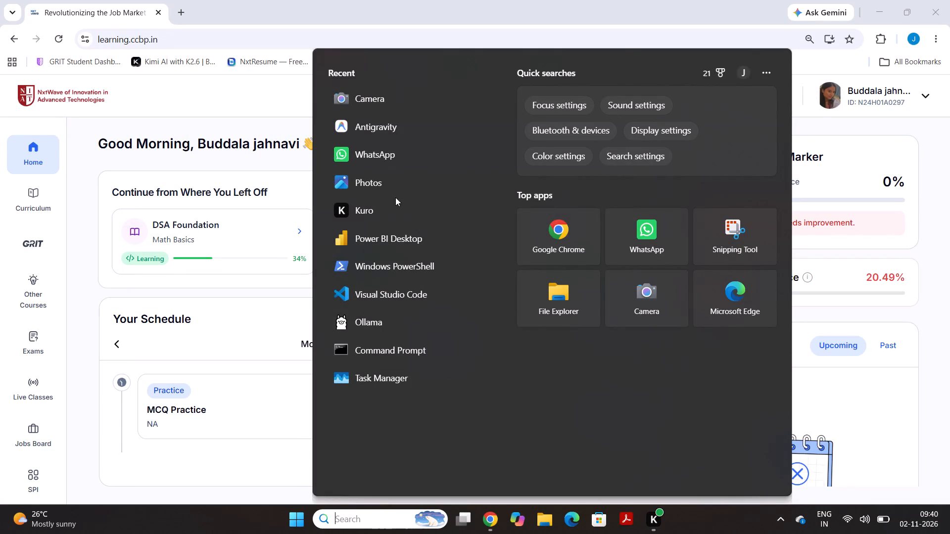
# Launch Power BI Desktop and open the recent report file online store.pbix.
pyautogui.click(408, 229)
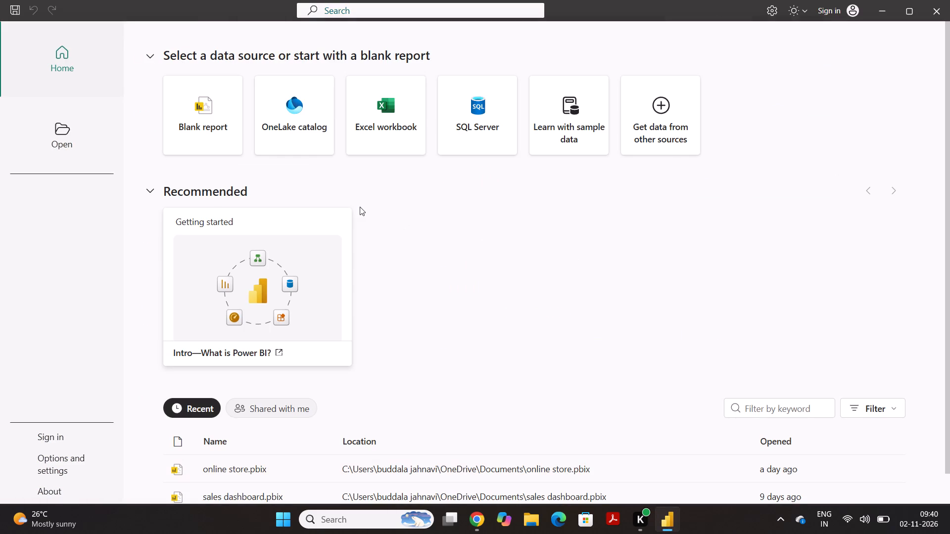
pyautogui.scroll(-2, 217, 323)
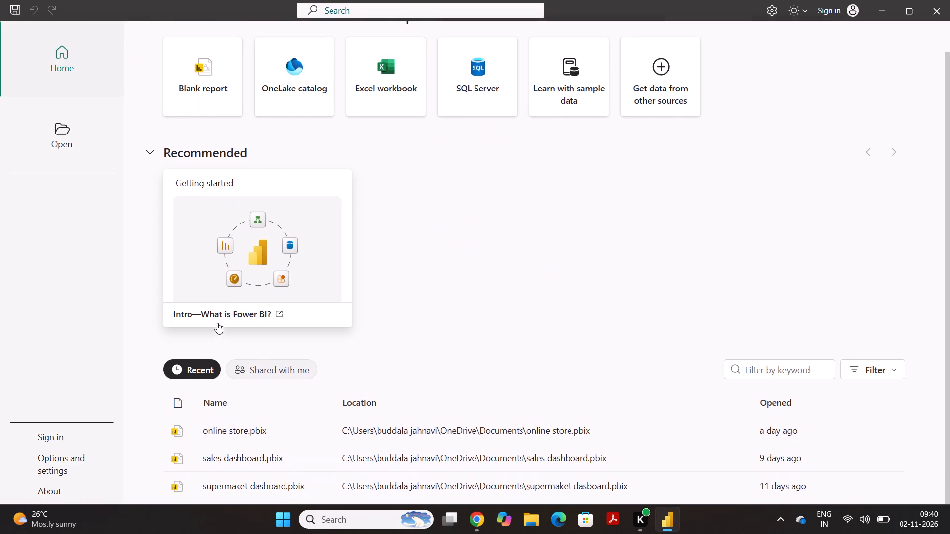
pyautogui.doubleClick(224, 433)
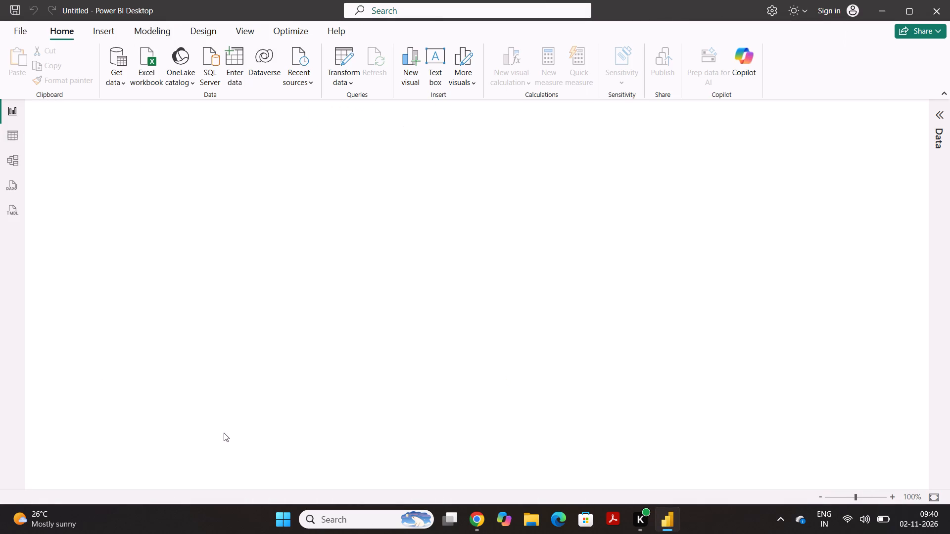
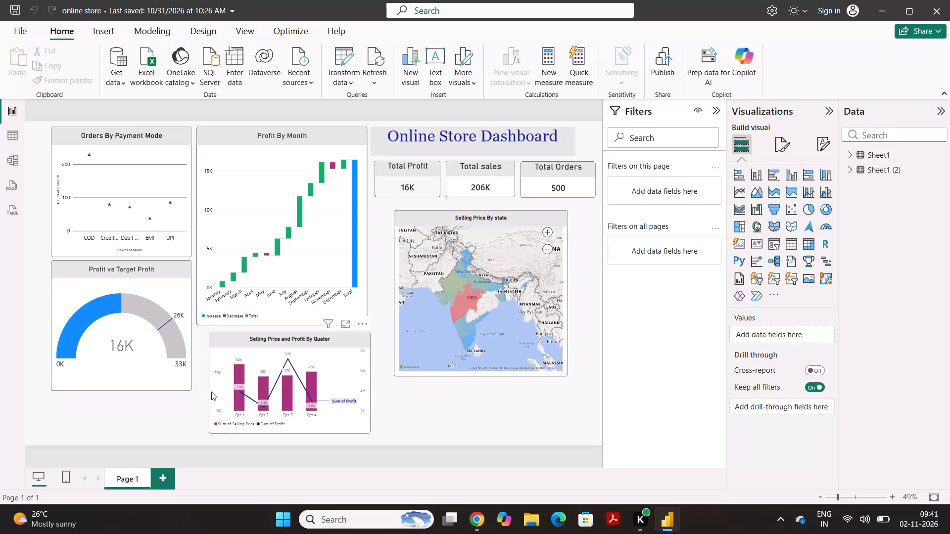
# Switch to Chrome and open the Data visualisation course, Advanced Visualization, from the learning portal's home page.
pyautogui.click(478, 521)
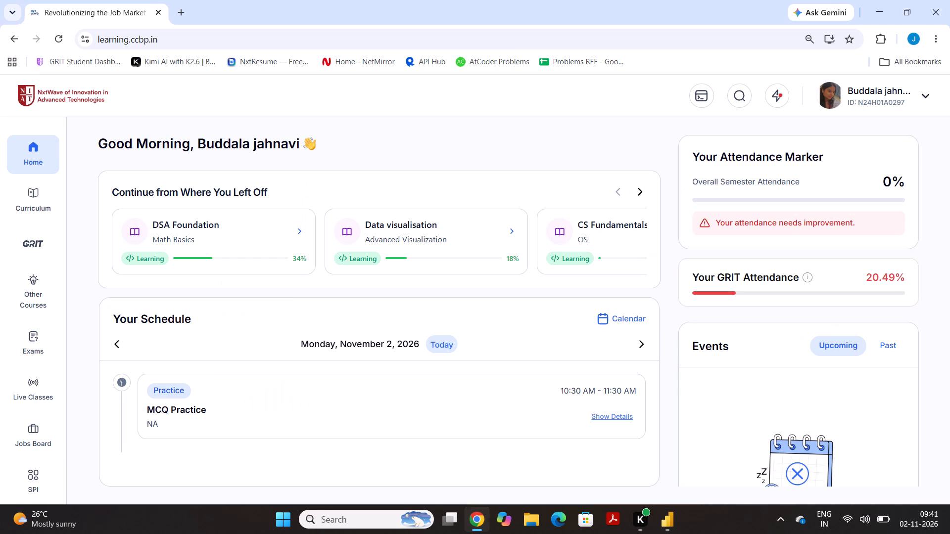
pyautogui.click(380, 264)
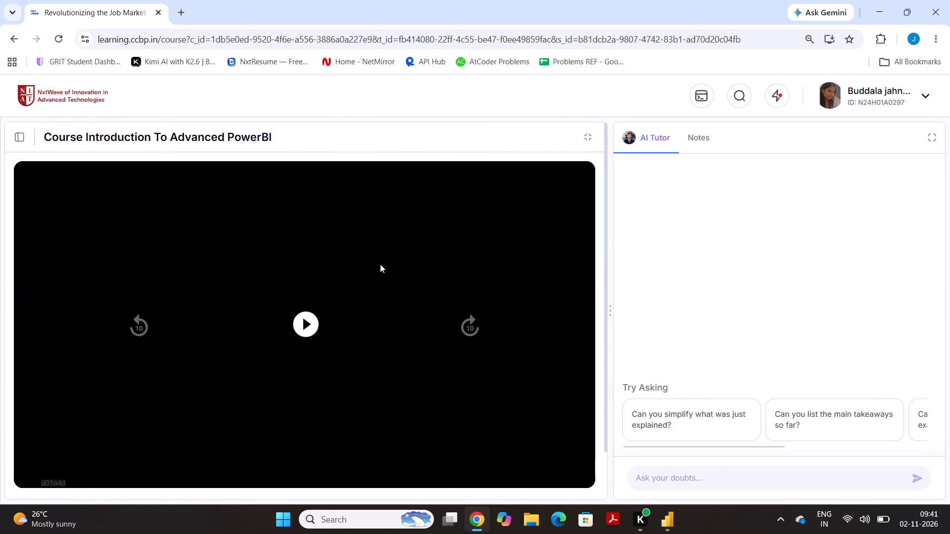
pyautogui.click(246, 203)
# Show the course outline and open the Funnel chart | Cheat Sheet lesson under Advanced Visualization.
pyautogui.hscroll(-1, 81, 139)
pyautogui.click(17, 138)
pyautogui.scroll(5, 42, 181)
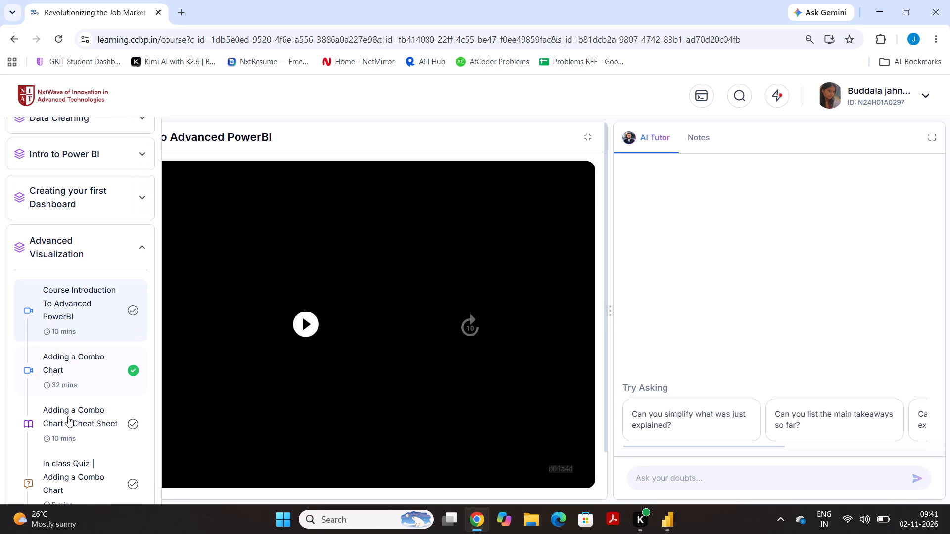
pyautogui.scroll(-1, 68, 416)
pyautogui.scroll(2, 68, 416)
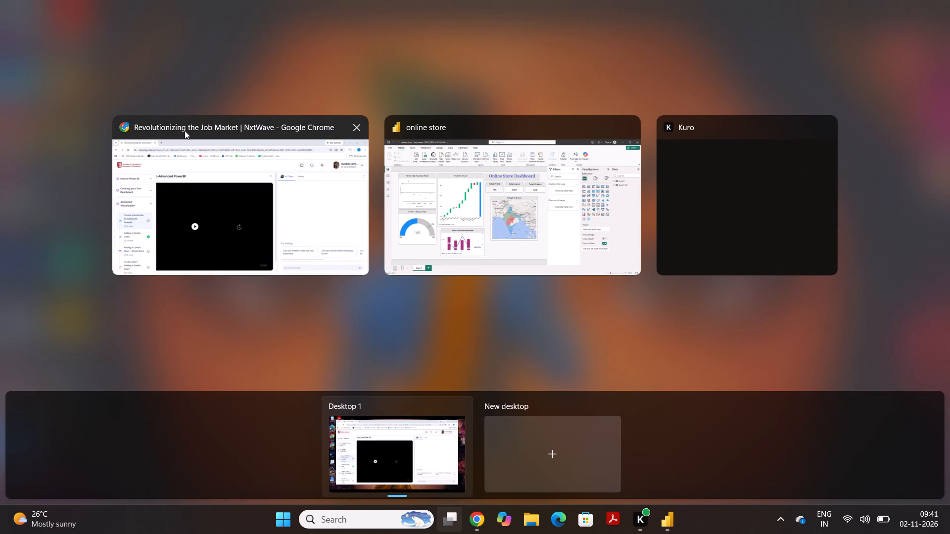
pyautogui.click(169, 232)
pyautogui.scroll(-1, 87, 399)
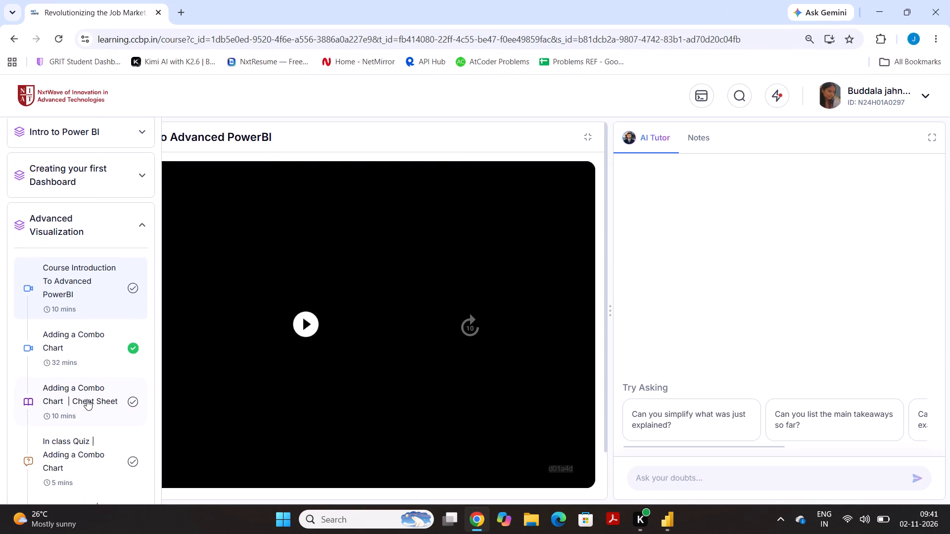
pyautogui.scroll(-5, 87, 399)
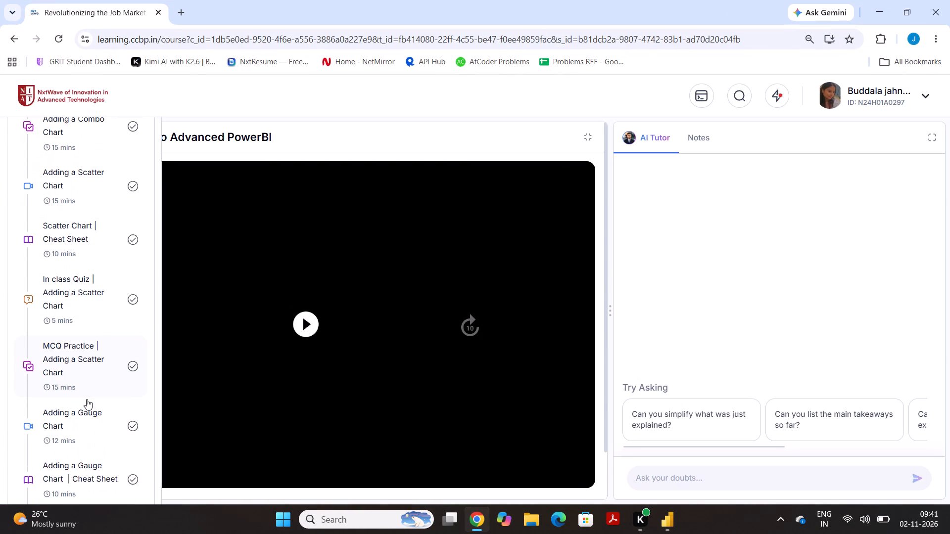
pyautogui.scroll(-3, 87, 399)
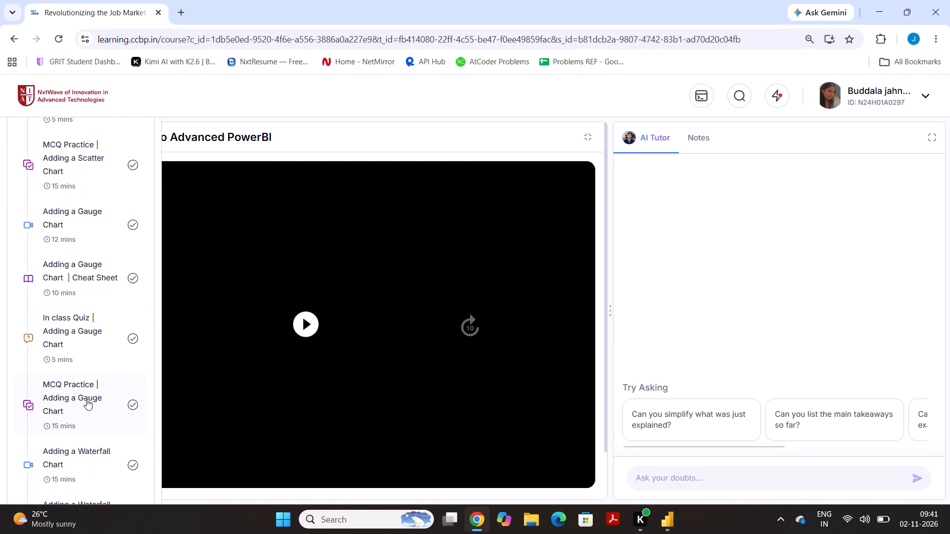
pyautogui.scroll(-4, 87, 399)
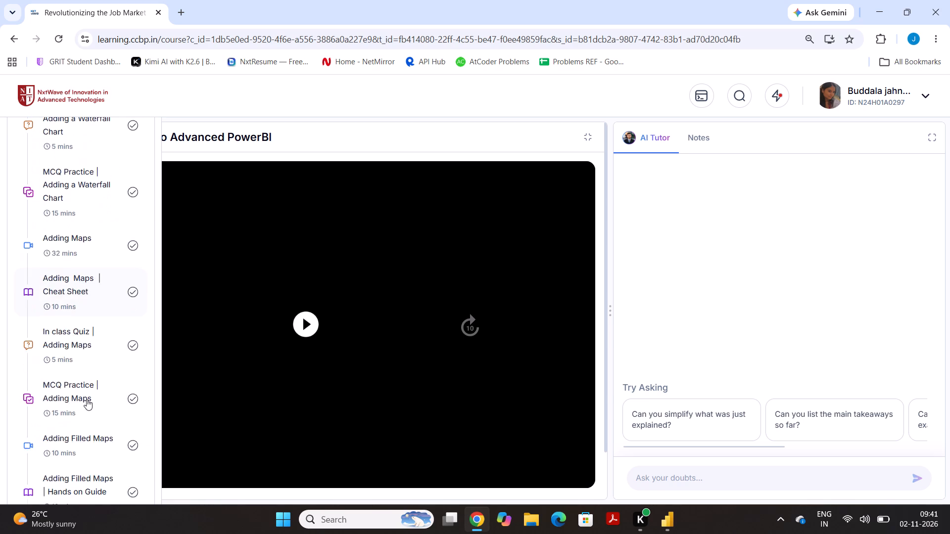
pyautogui.scroll(-4, 87, 399)
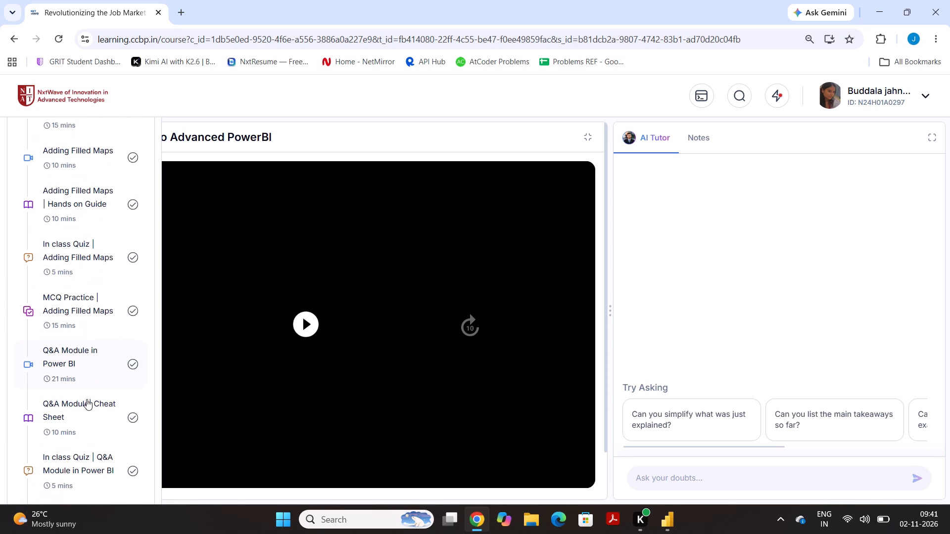
pyautogui.scroll(-3, 87, 399)
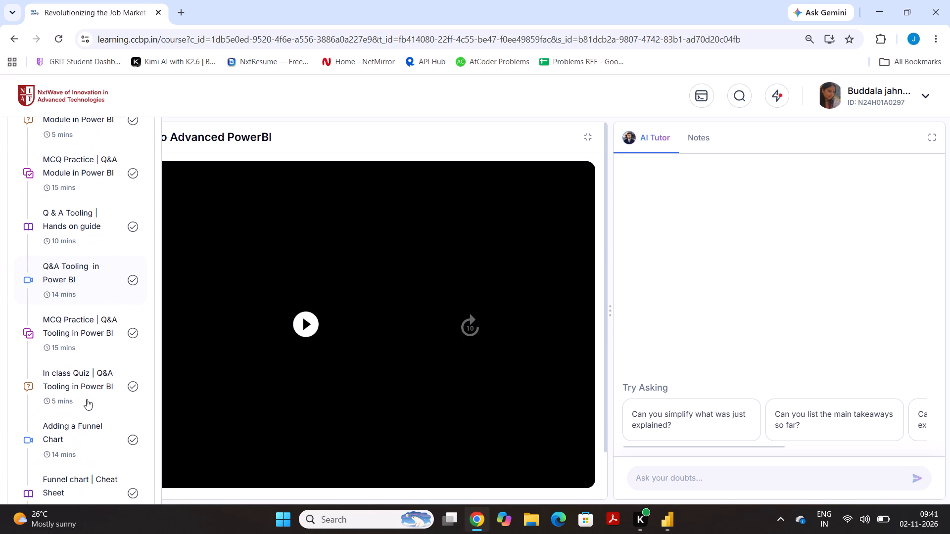
pyautogui.scroll(-1, 87, 399)
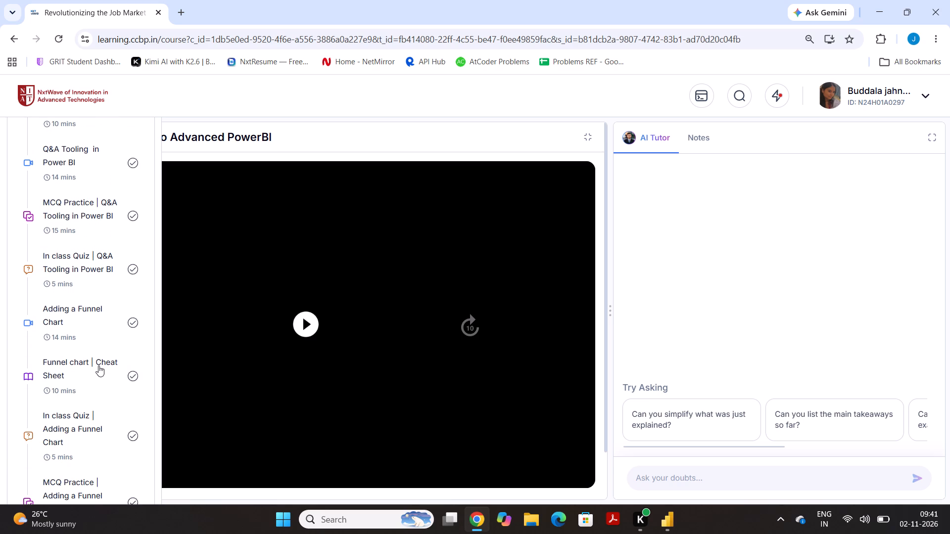
pyautogui.click(98, 365)
# Look through the Advanced Visualization lessons that follow the funnel chart, including the tree map and ribbon chart ones.
pyautogui.scroll(-3, 92, 422)
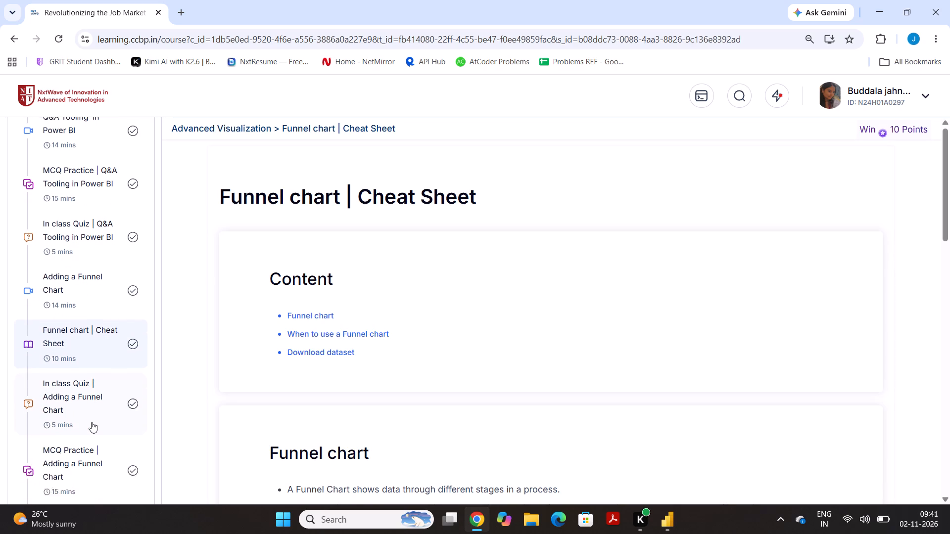
pyautogui.scroll(-4, 92, 422)
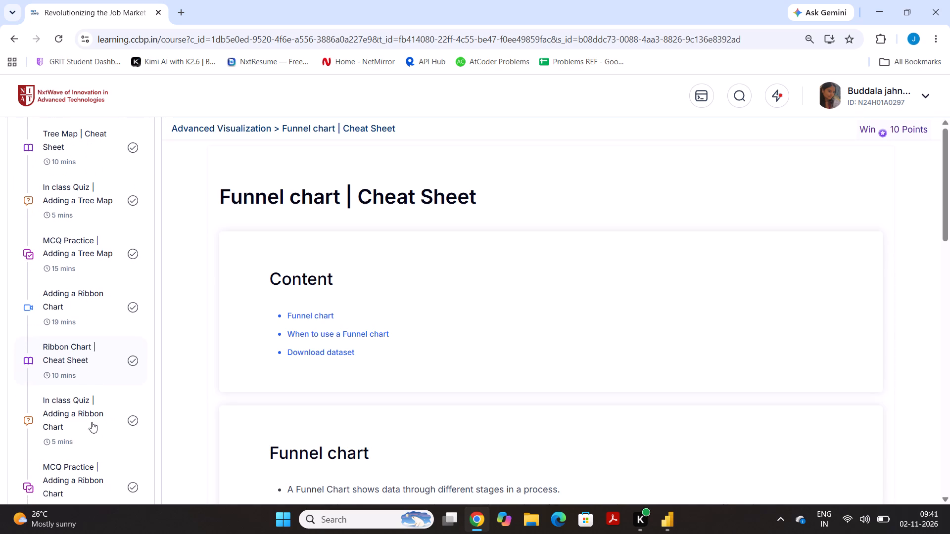
pyautogui.scroll(-1, 92, 422)
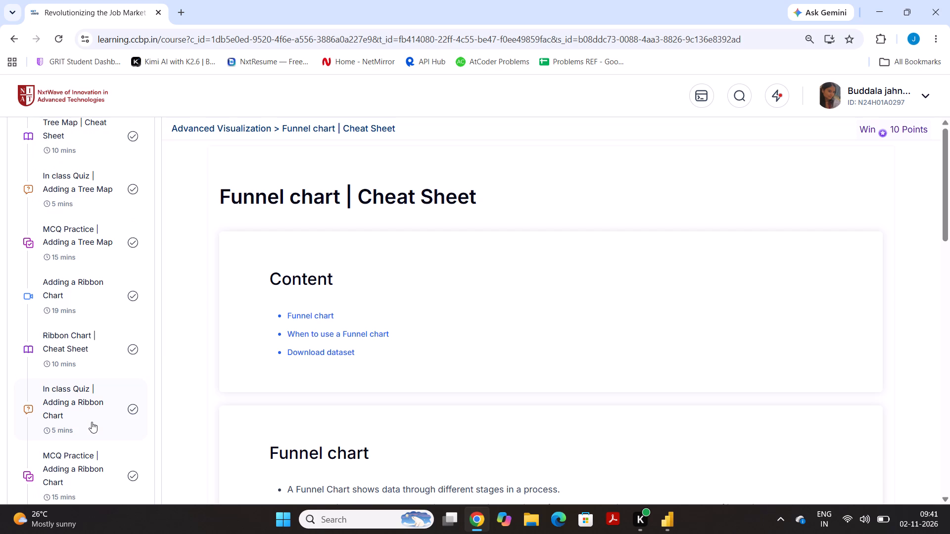
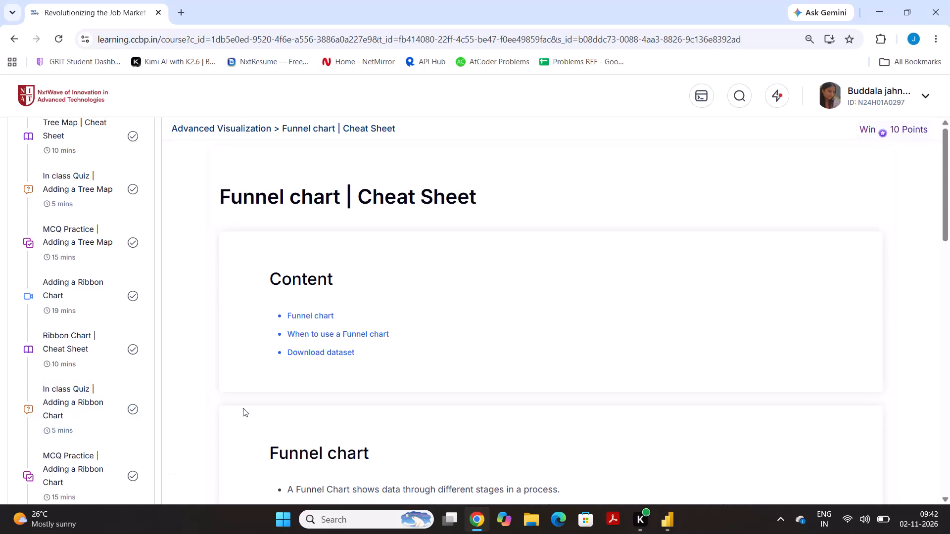
# Read the Funnel chart section of the cheat sheet, including its description and example chart.
pyautogui.scroll(-3, 342, 362)
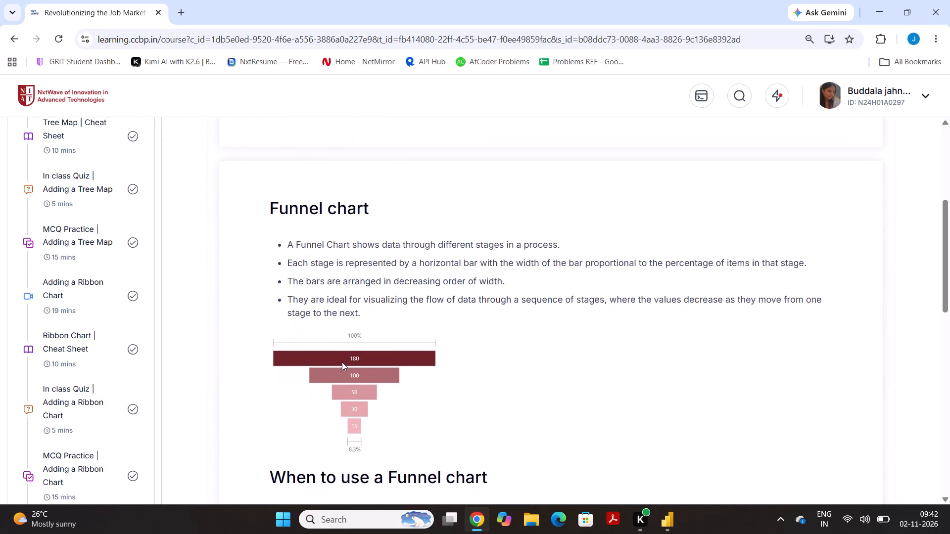
pyautogui.scroll(-1, 342, 362)
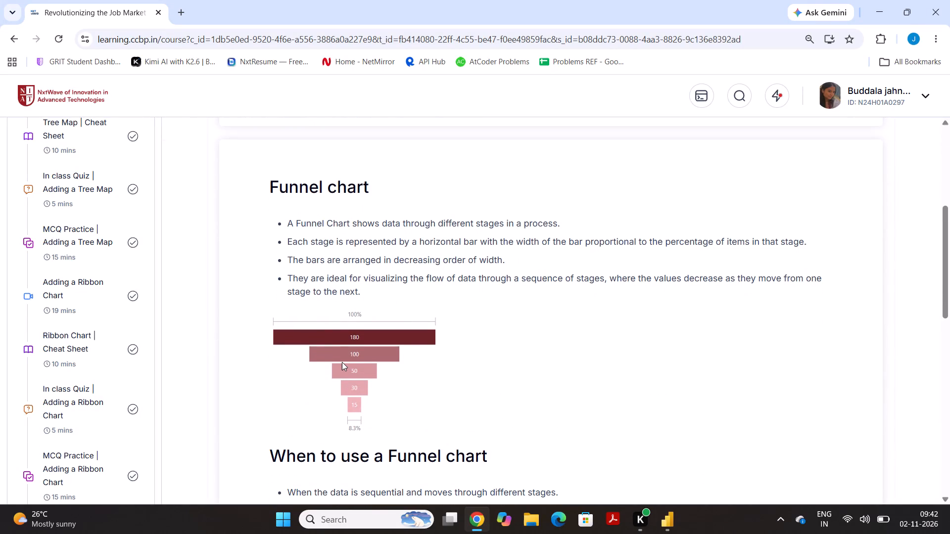
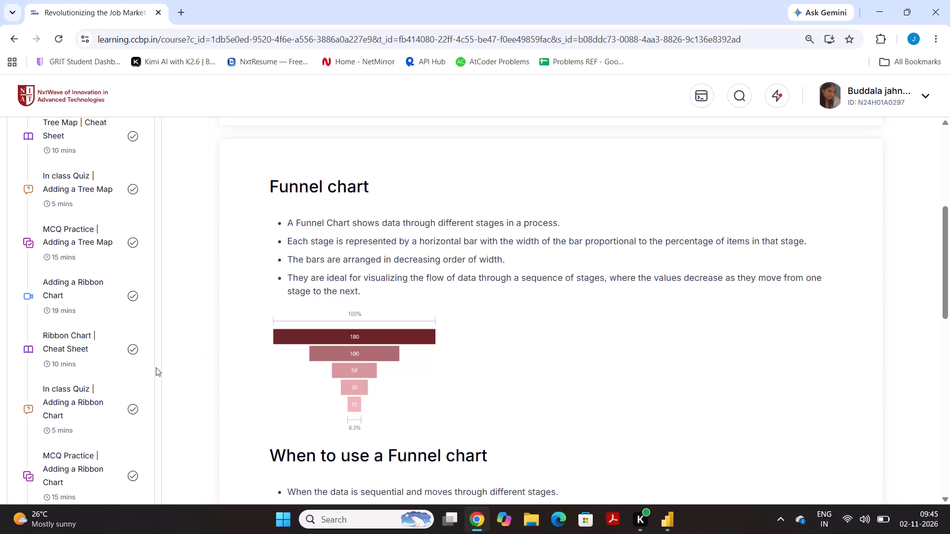
# Open the Adding a Funnel Chart lesson and download its funnel chart dataset.
pyautogui.scroll(4, 86, 325)
pyautogui.scroll(-1, 86, 325)
pyautogui.scroll(2, 50, 423)
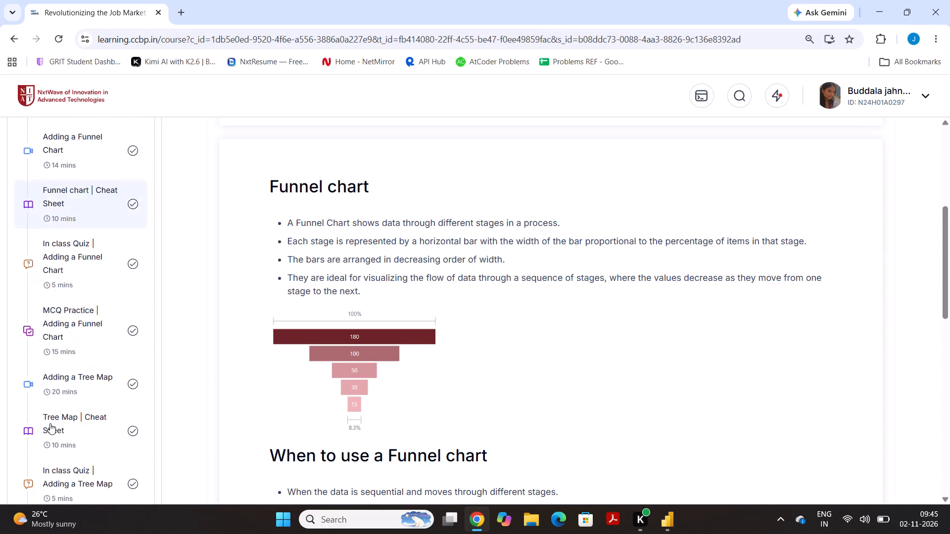
pyautogui.scroll(4, 50, 423)
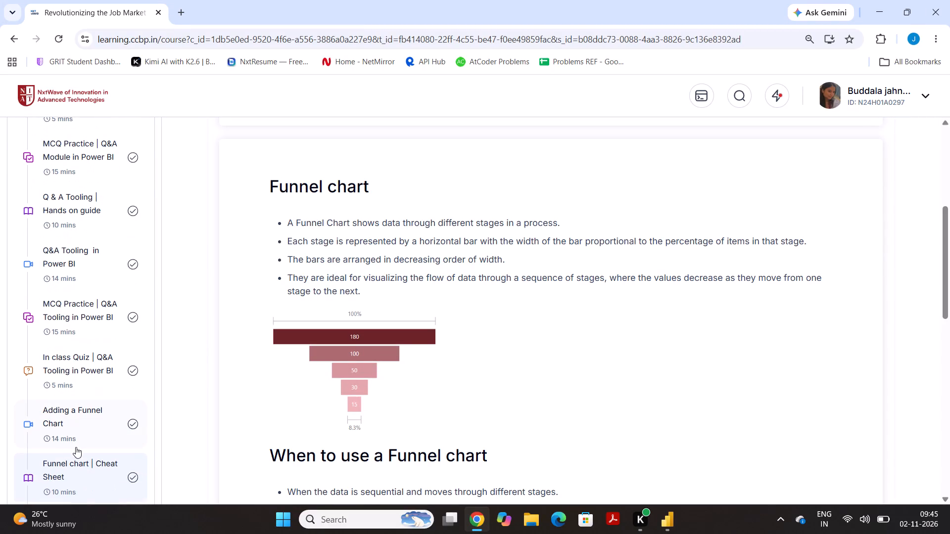
pyautogui.click(76, 447)
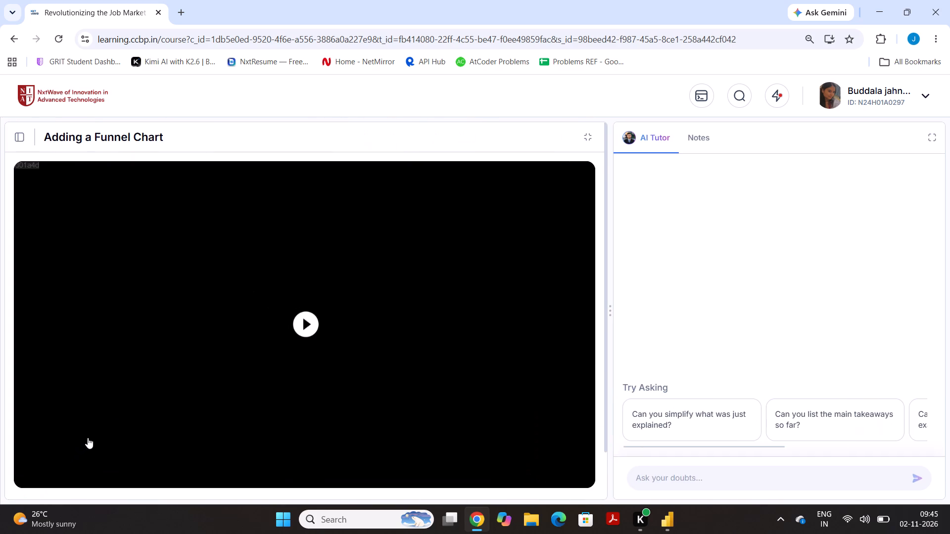
pyautogui.scroll(-4, 135, 317)
pyautogui.click(166, 484)
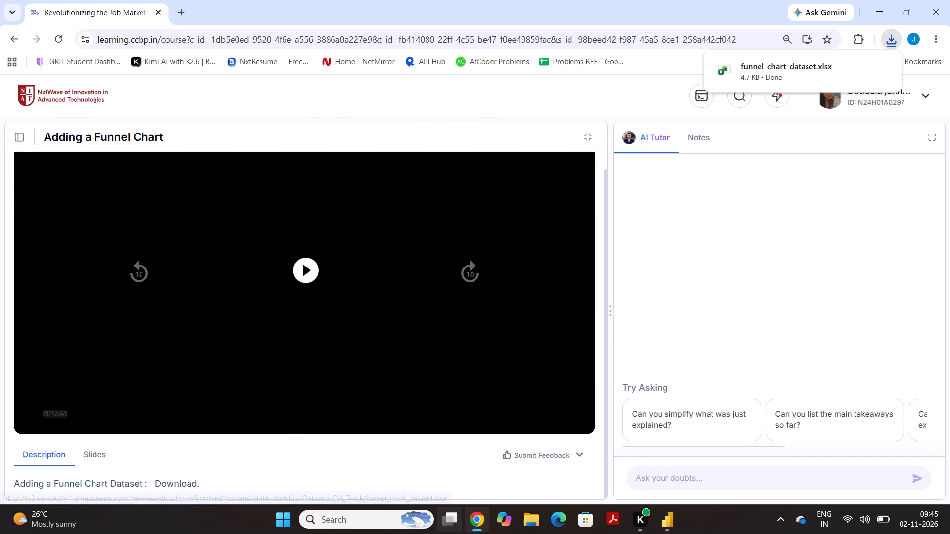
# Switch to the online store report in Power BI Desktop and load Table from the downloaded funnel_chart_dataset Excel workbook.
pyautogui.click(663, 522)
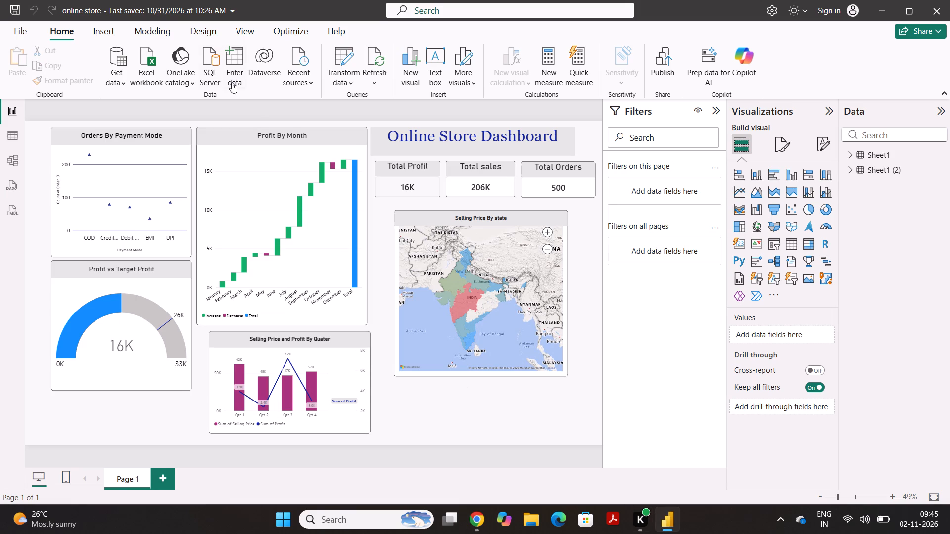
pyautogui.click(154, 62)
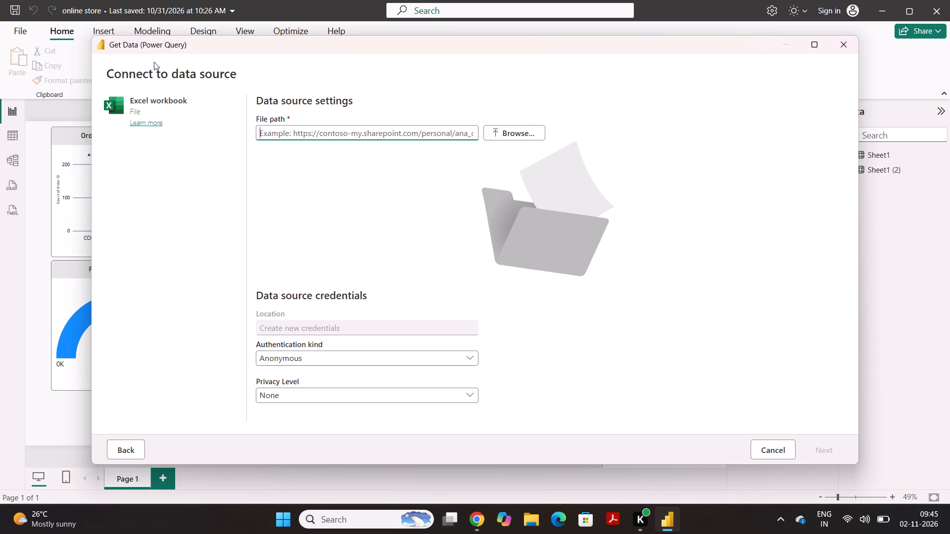
pyautogui.click(528, 133)
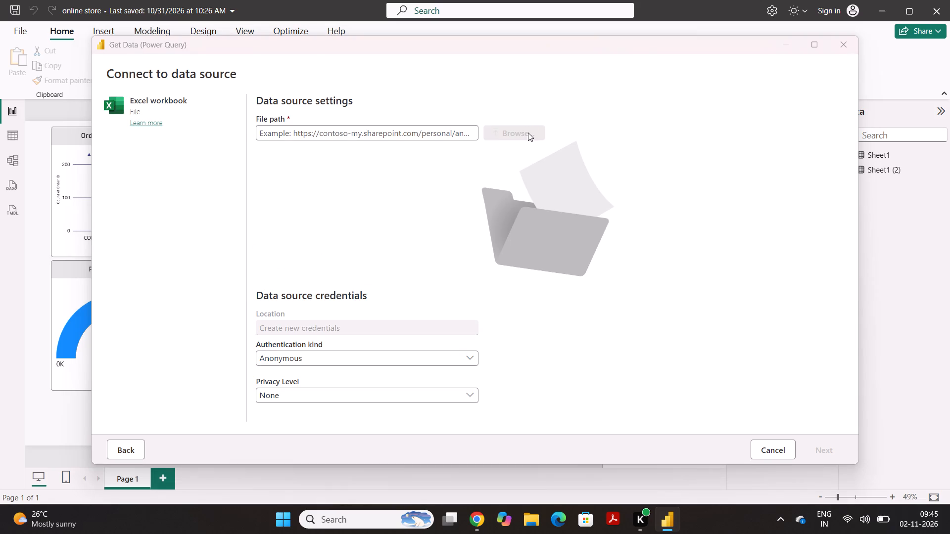
pyautogui.click(418, 171)
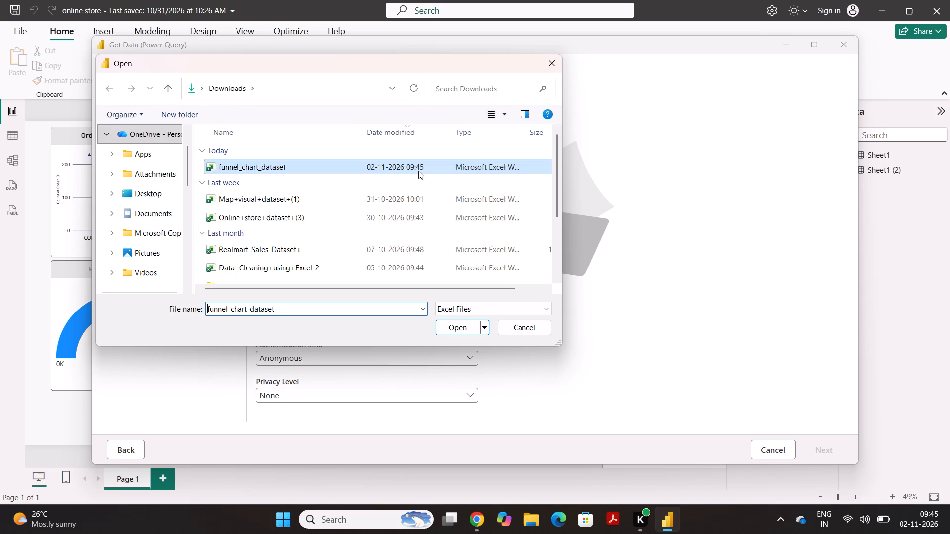
pyautogui.click(455, 330)
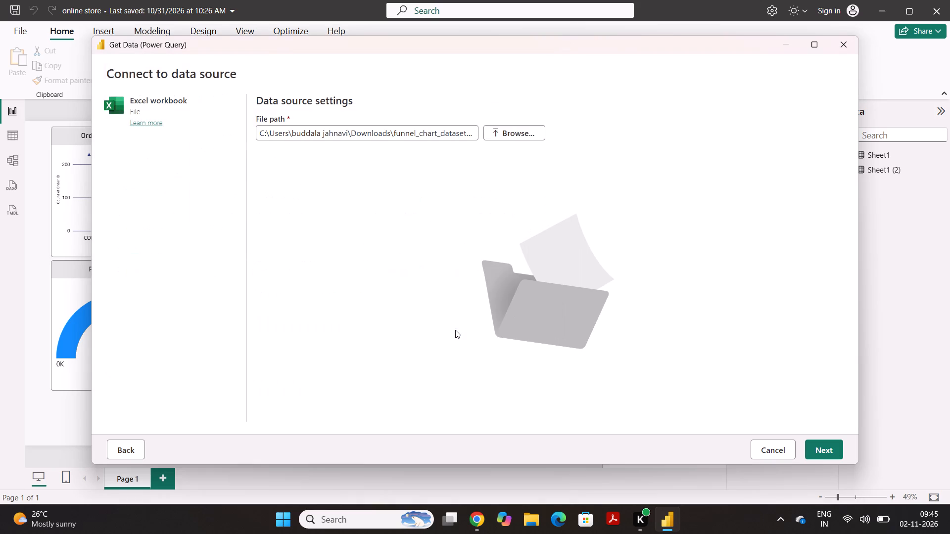
pyautogui.click(824, 452)
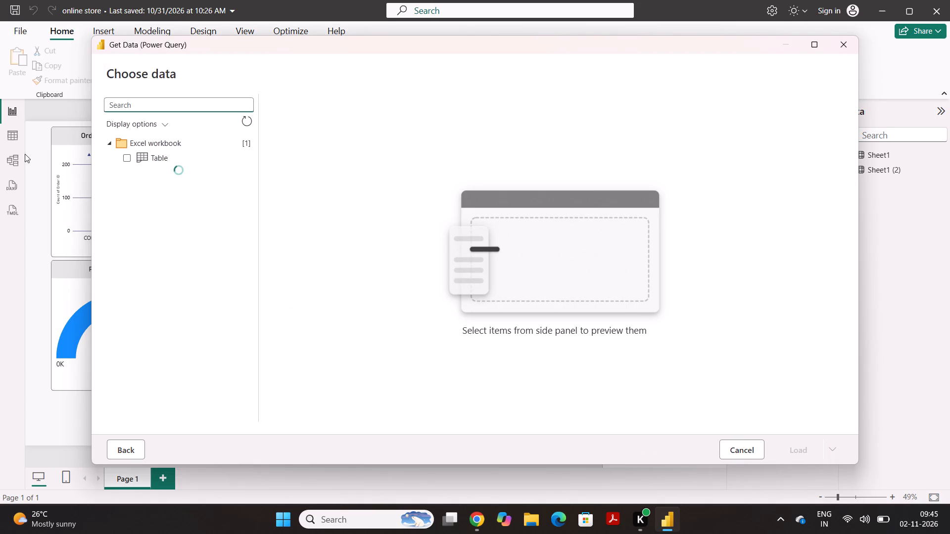
pyautogui.click(129, 156)
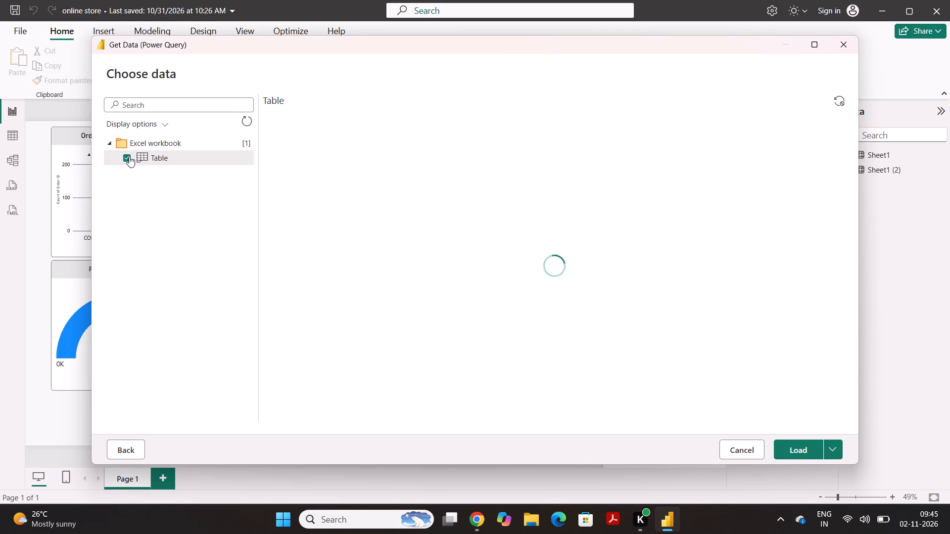
pyautogui.click(795, 453)
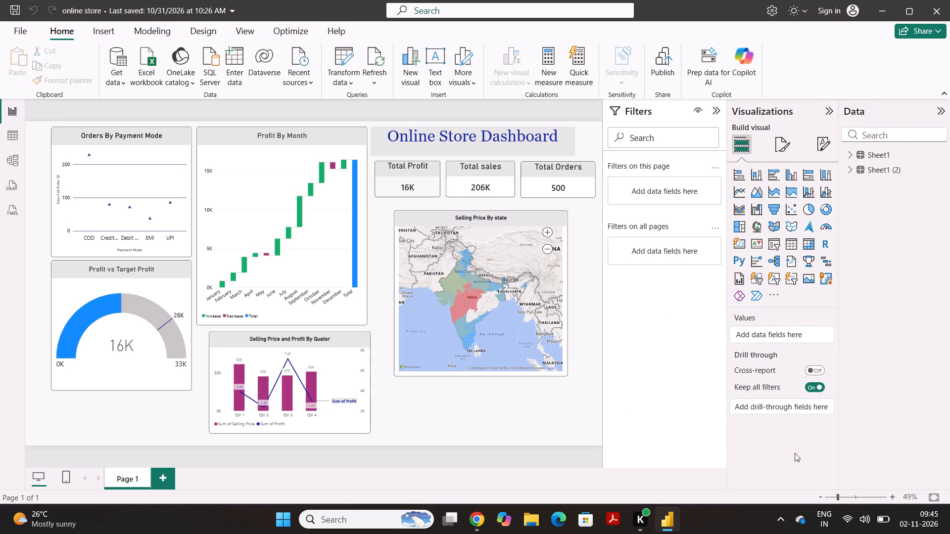
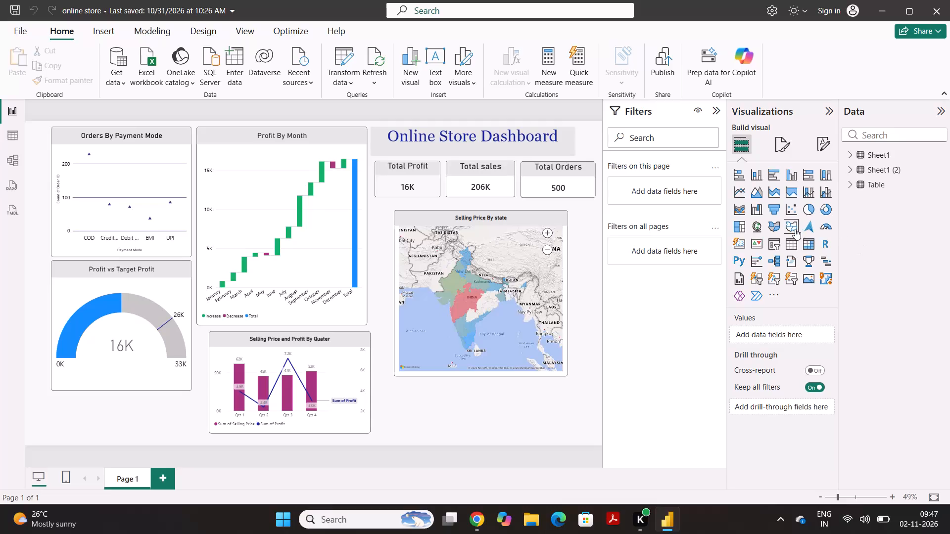
# Insert a funnel chart and place it beneath the Selling Price By state map, shifting the map up to make room.
pyautogui.click(776, 212)
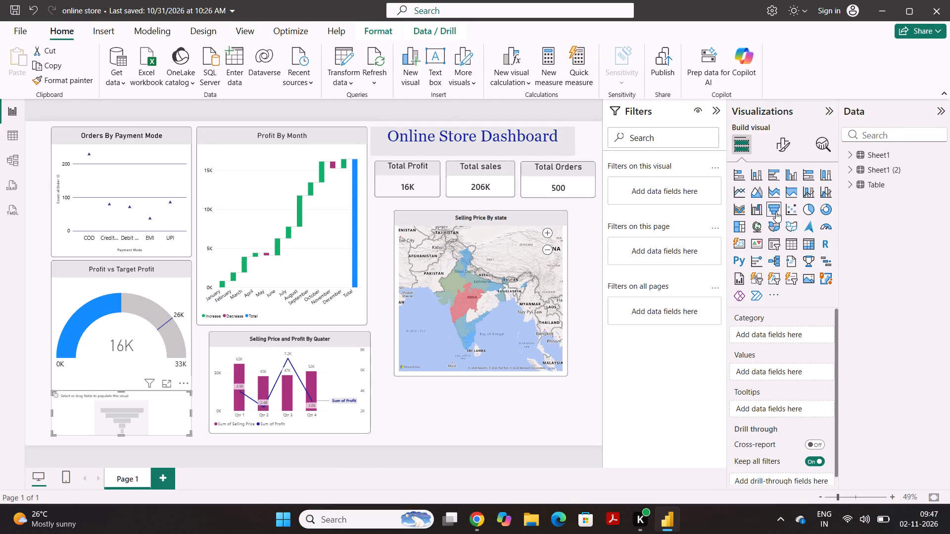
pyautogui.doubleClick(475, 302)
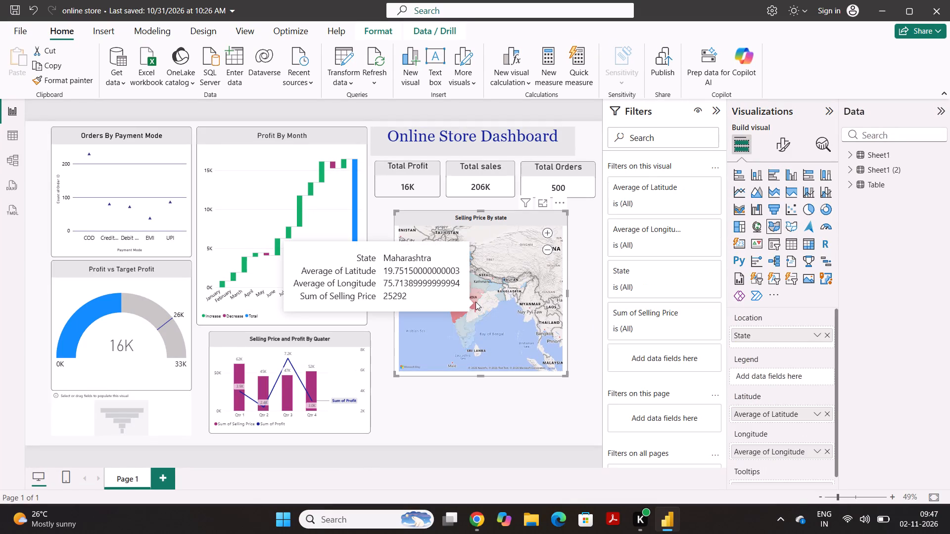
pyautogui.click(516, 279)
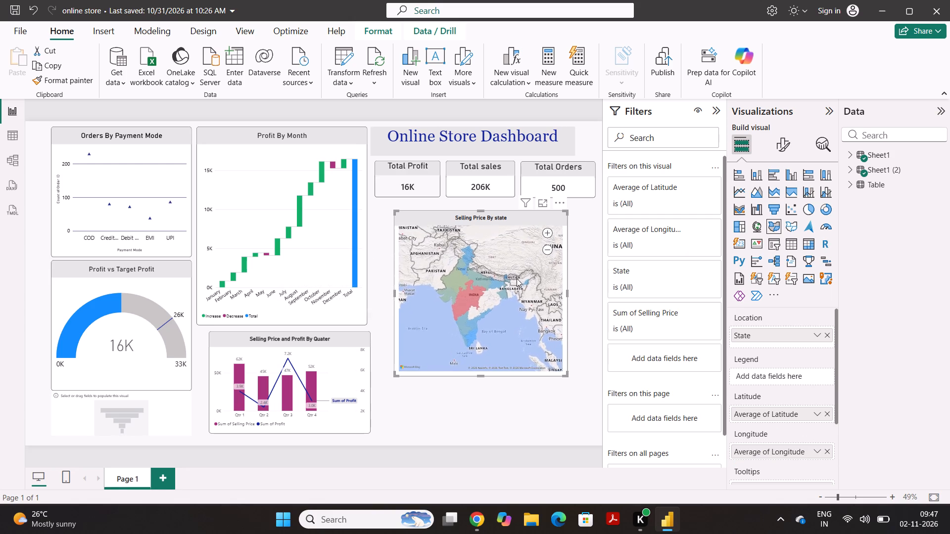
pyautogui.moveTo(516, 217); pyautogui.dragTo(521, 213)
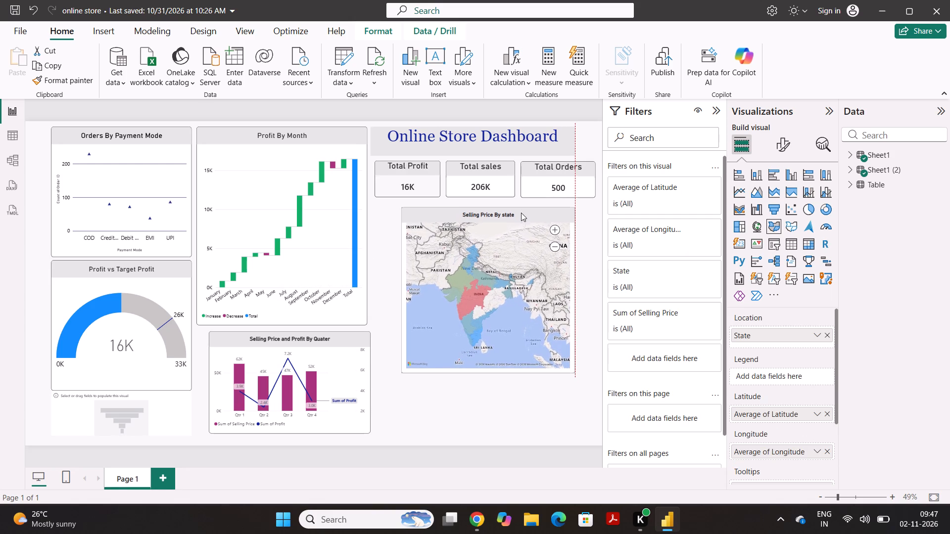
pyautogui.moveTo(521, 213); pyautogui.dragTo(503, 210)
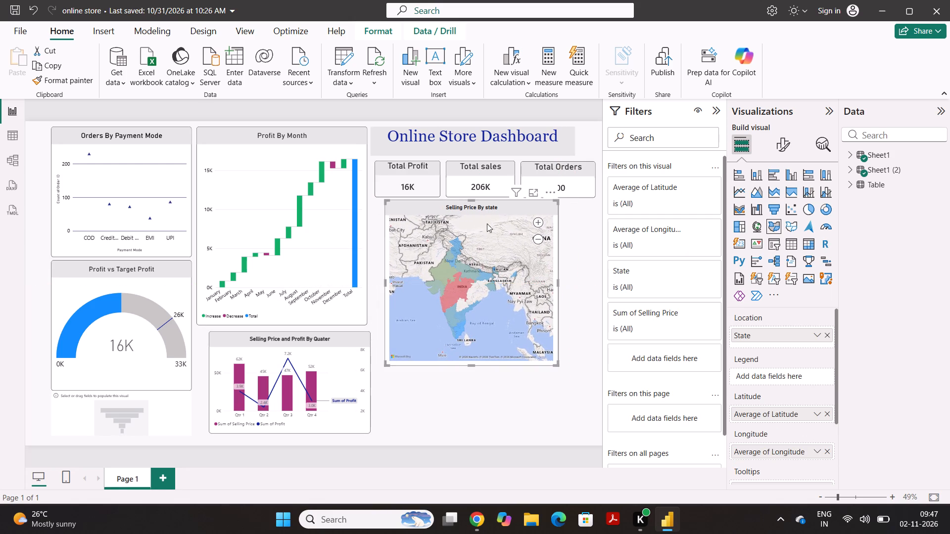
pyautogui.click(127, 420)
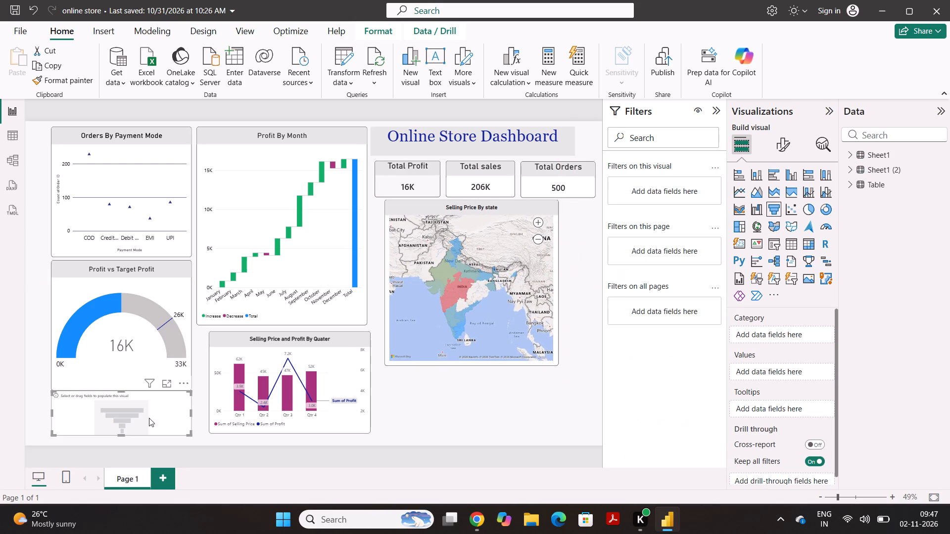
pyautogui.moveTo(155, 406); pyautogui.dragTo(484, 407)
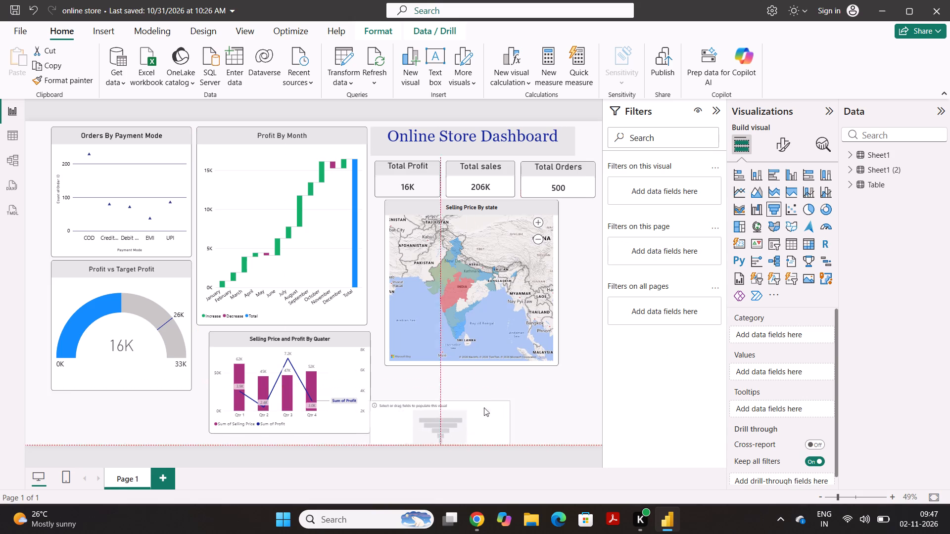
pyautogui.moveTo(484, 407); pyautogui.dragTo(493, 398)
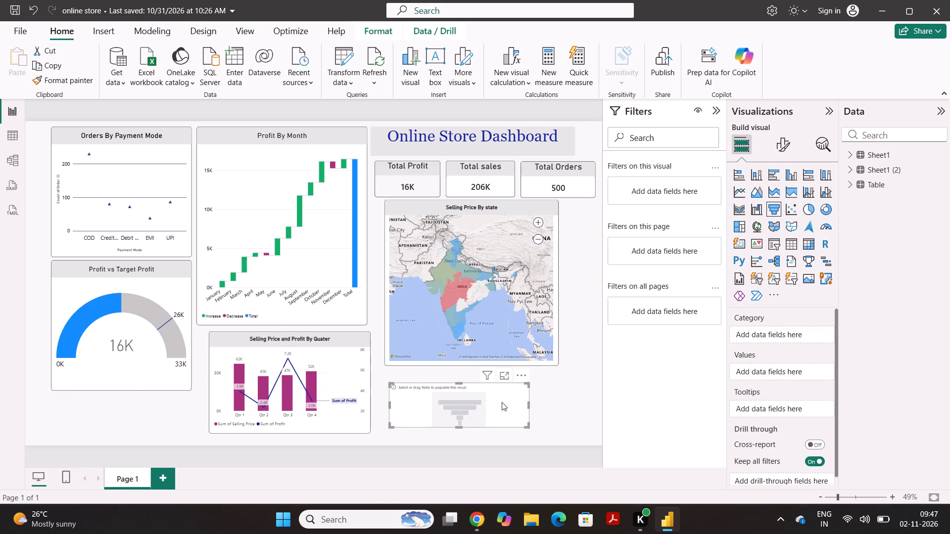
# Assign the Stages field from Table as the funnel chart's category and the Values field as its values.
pyautogui.click(854, 187)
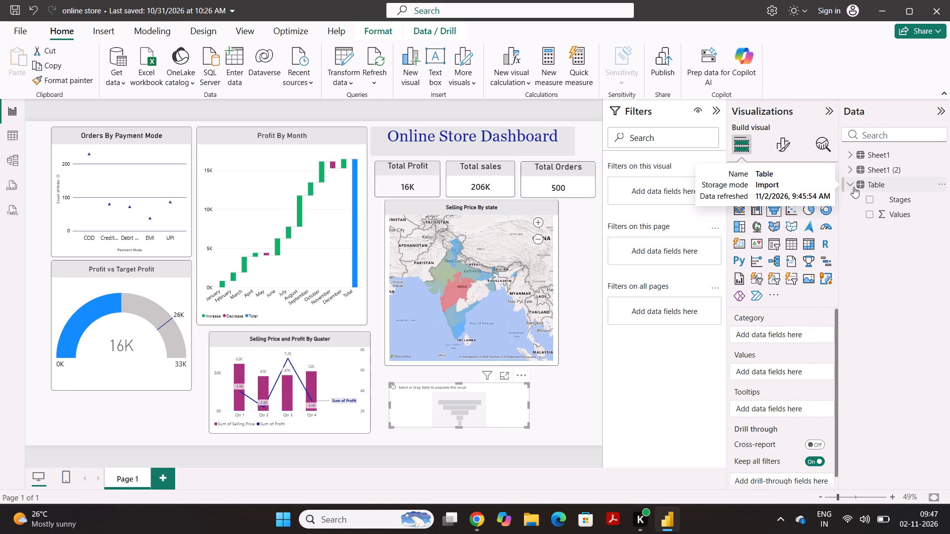
pyautogui.moveTo(879, 199); pyautogui.dragTo(763, 328)
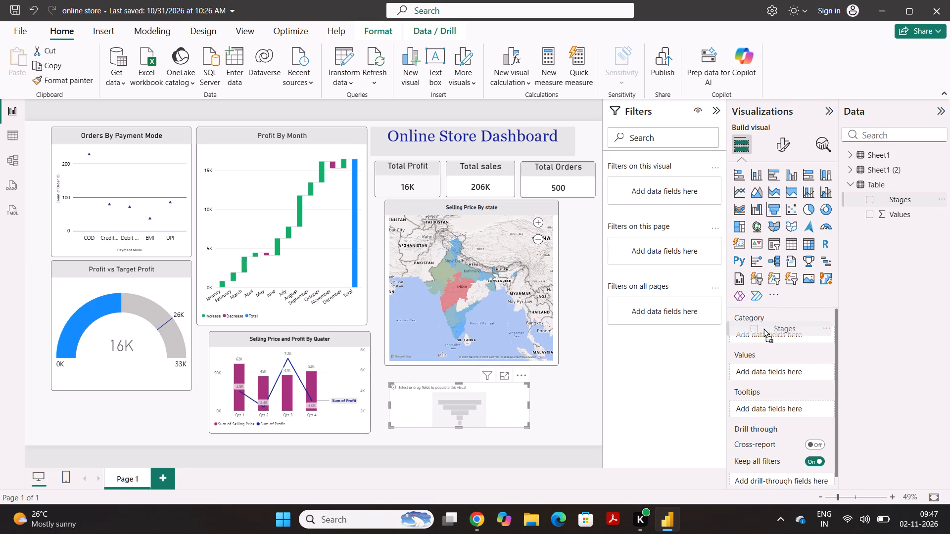
pyautogui.moveTo(763, 328); pyautogui.dragTo(763, 335)
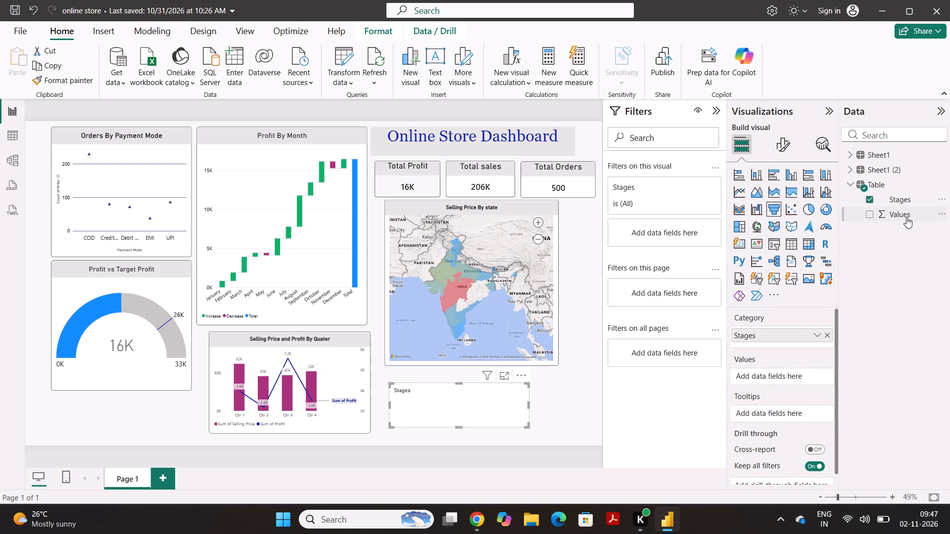
pyautogui.moveTo(906, 217); pyautogui.dragTo(792, 382)
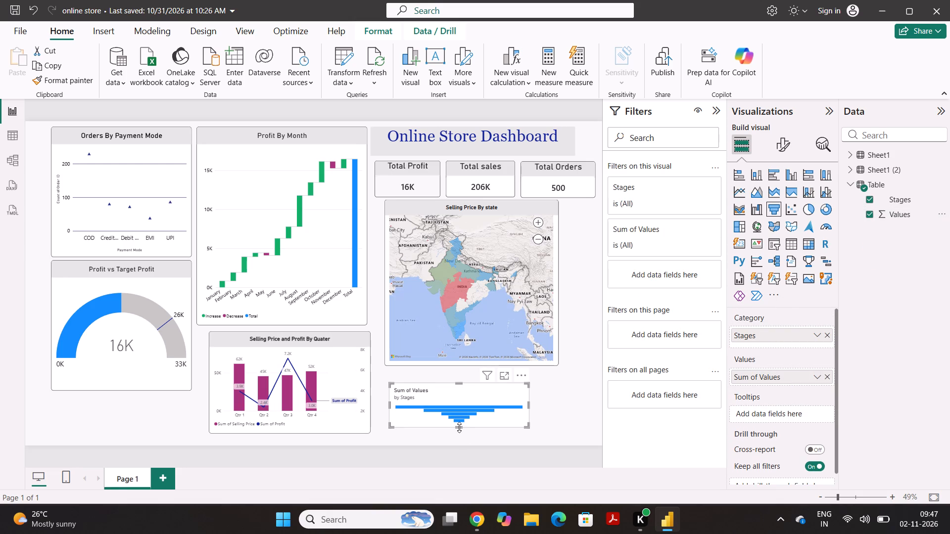
# Enlarge the funnel chart vertically, extending it down to the page's bottom edge and up over the map's lower part.
pyautogui.moveTo(459, 427); pyautogui.dragTo(467, 466)
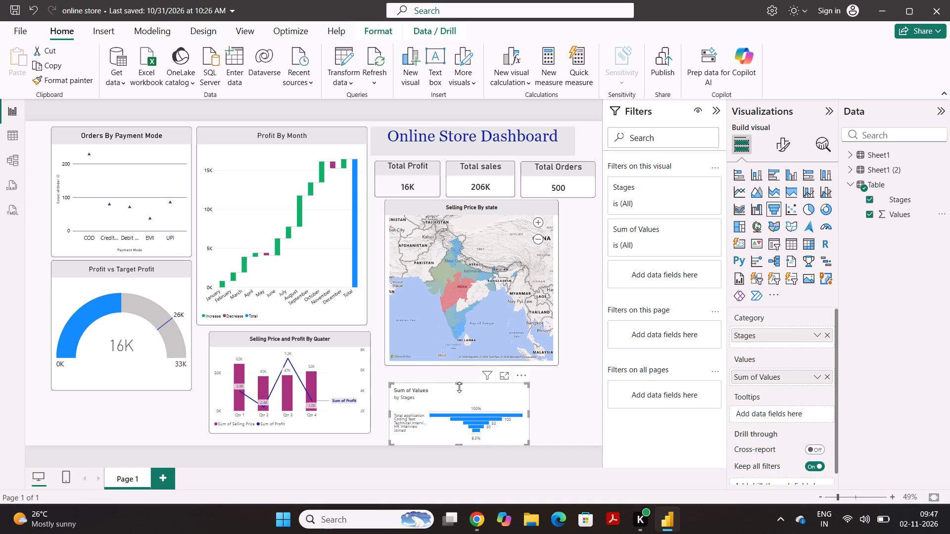
pyautogui.moveTo(459, 385); pyautogui.dragTo(461, 367)
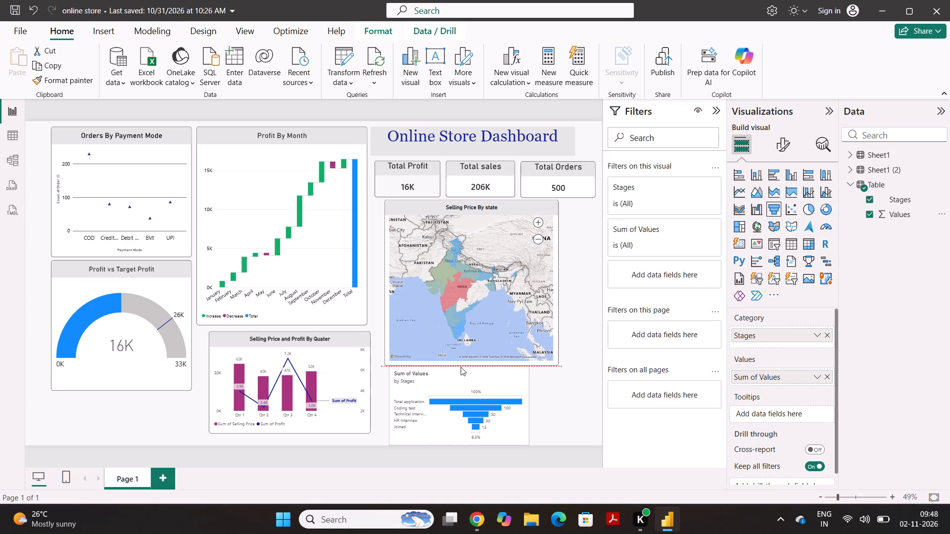
pyautogui.moveTo(461, 367); pyautogui.dragTo(460, 333)
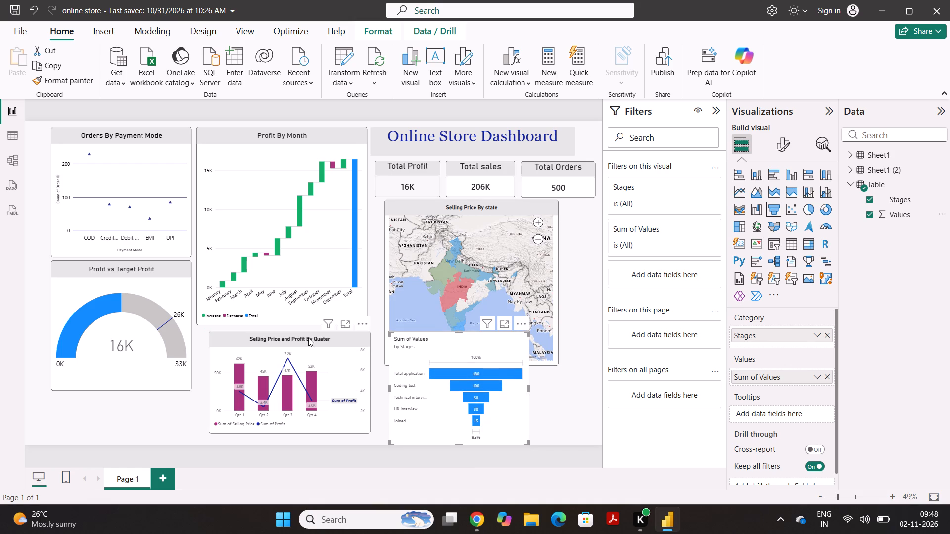
# Move the Orders By Payment Mode chart to the page's top-left corner and the Profit vs Target Profit gauge directly beneath it.
pyautogui.scroll(1, 86, 439)
pyautogui.click(104, 201)
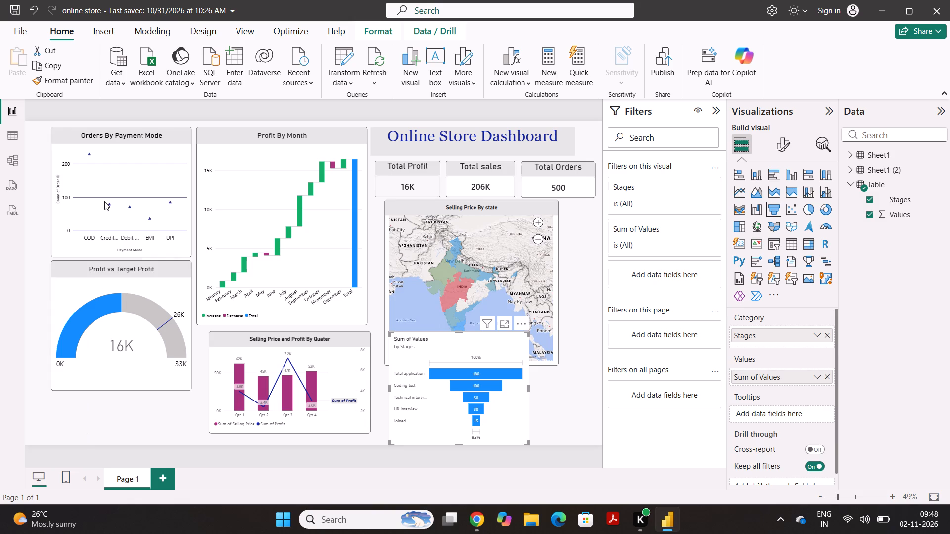
pyautogui.moveTo(104, 201); pyautogui.dragTo(91, 181)
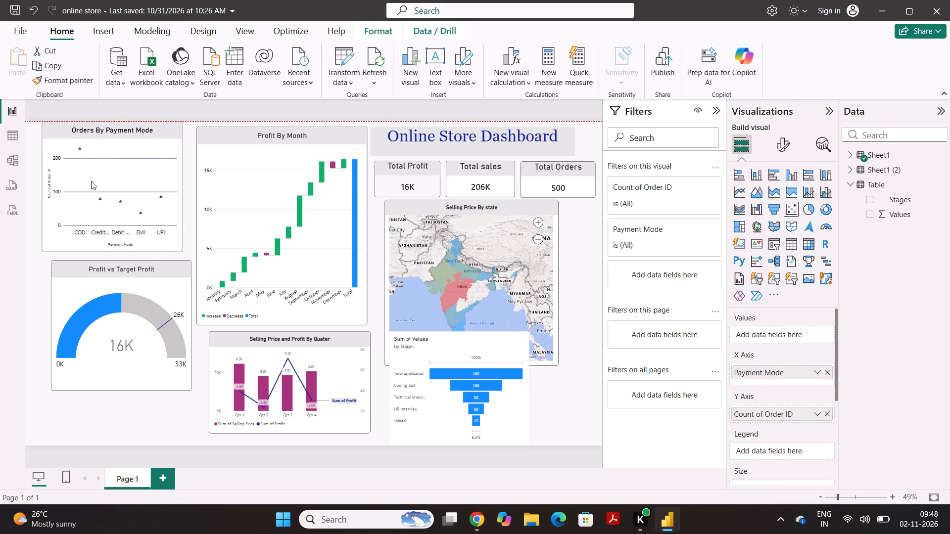
pyautogui.moveTo(91, 181); pyautogui.dragTo(80, 177)
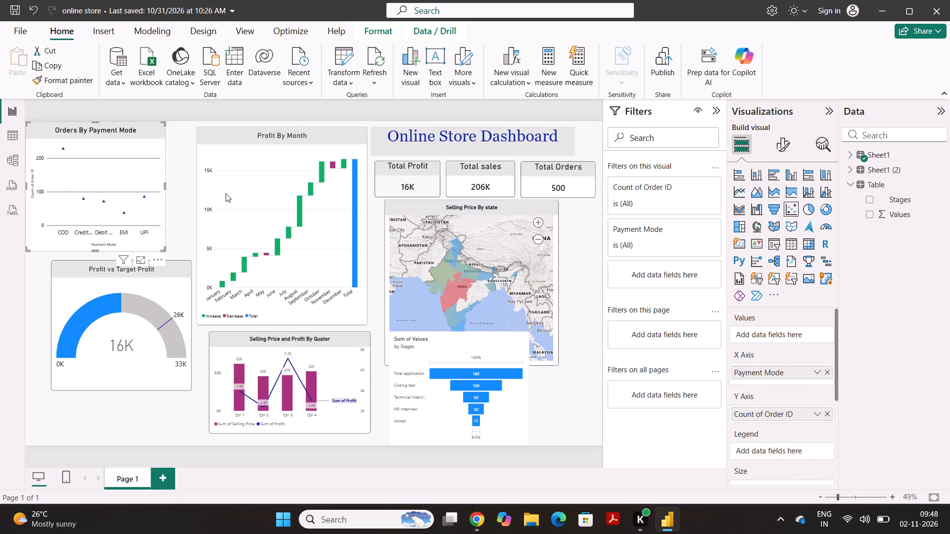
pyautogui.moveTo(133, 322); pyautogui.dragTo(108, 318)
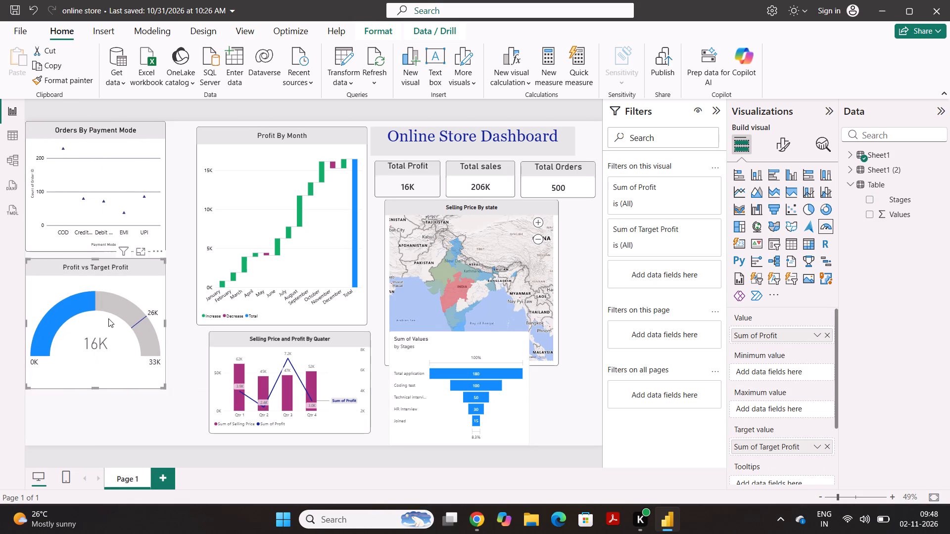
pyautogui.click(108, 318)
pyautogui.click(108, 318)
pyautogui.click(187, 370)
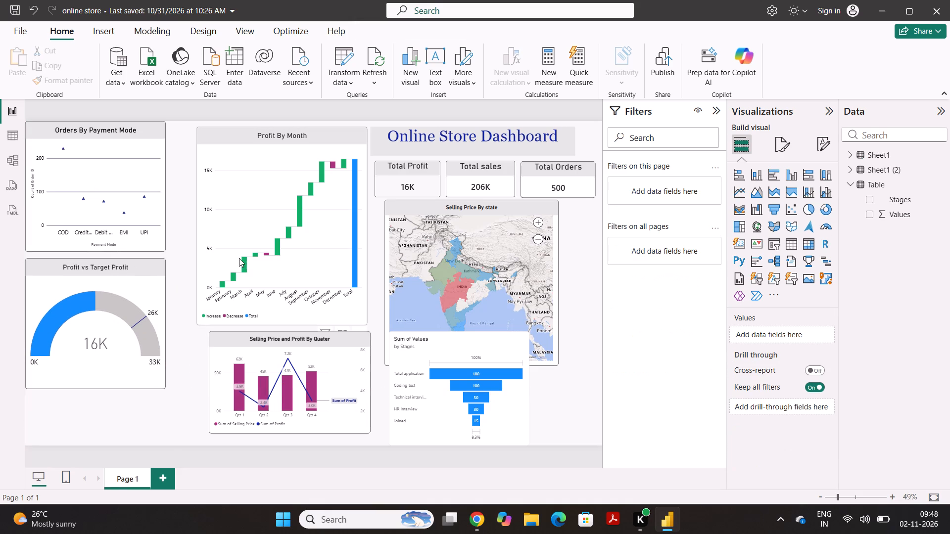
# Move the Profit By Month waterfall chart to the page's top edge, directly beside the Orders By Payment Mode chart.
pyautogui.click(239, 258)
pyautogui.moveTo(261, 222); pyautogui.dragTo(248, 222)
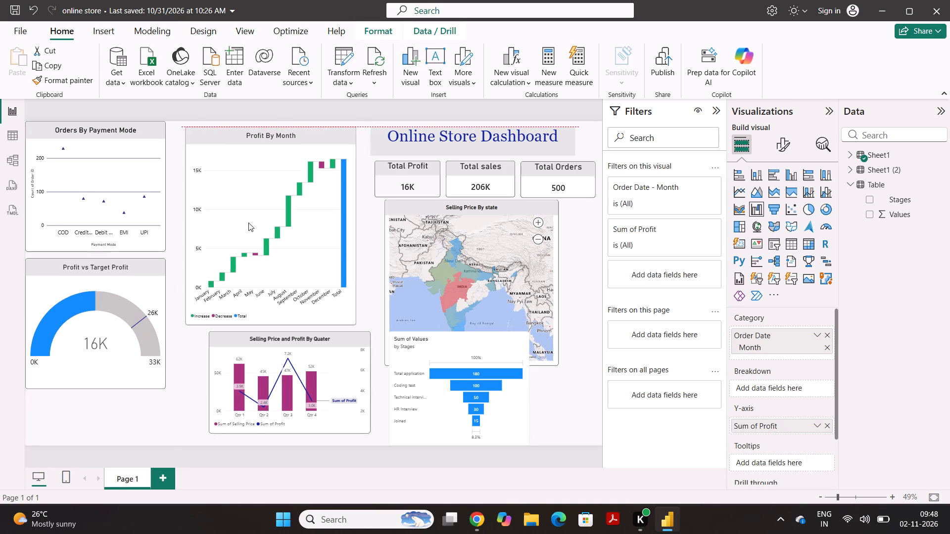
pyautogui.moveTo(248, 222); pyautogui.dragTo(232, 217)
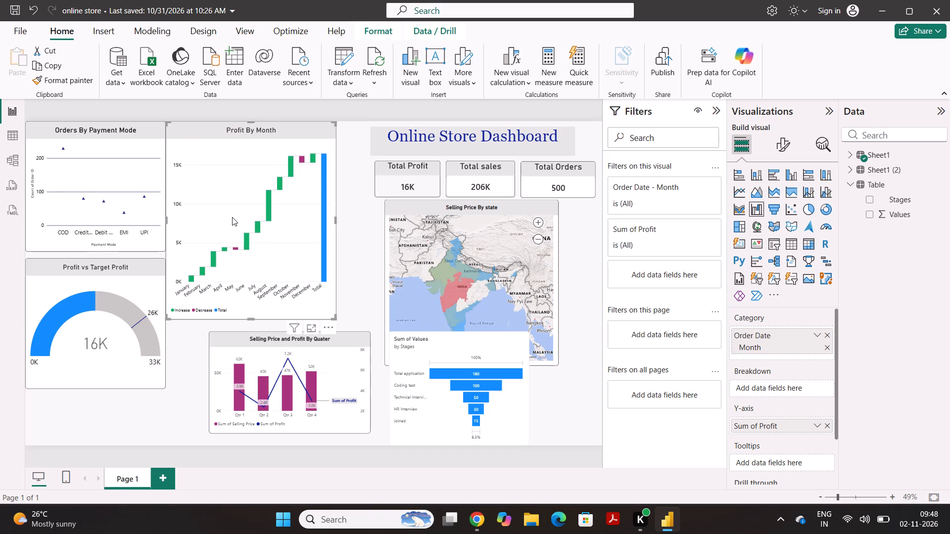
pyautogui.click(361, 238)
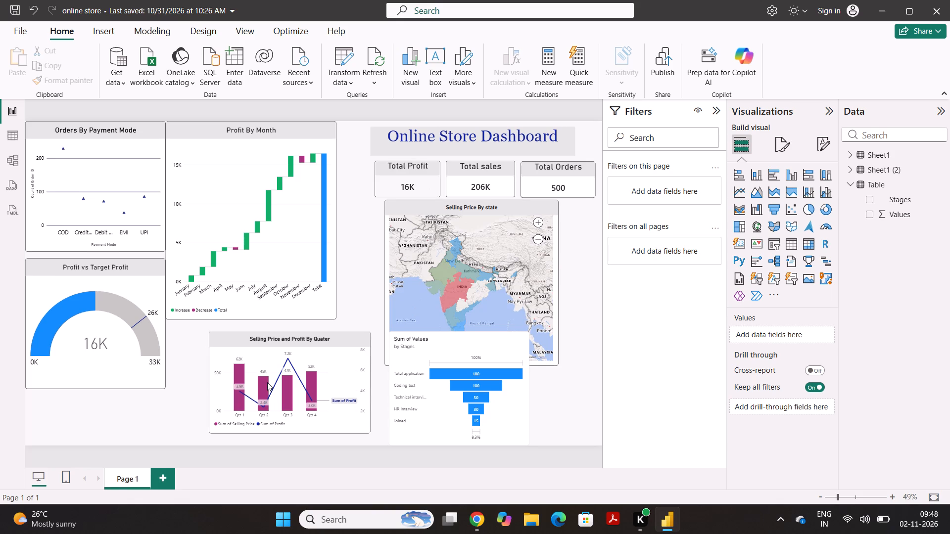
# Narrow the Online Store Dashboard title text box from its right edge, keeping the title on one line.
pyautogui.click(412, 136)
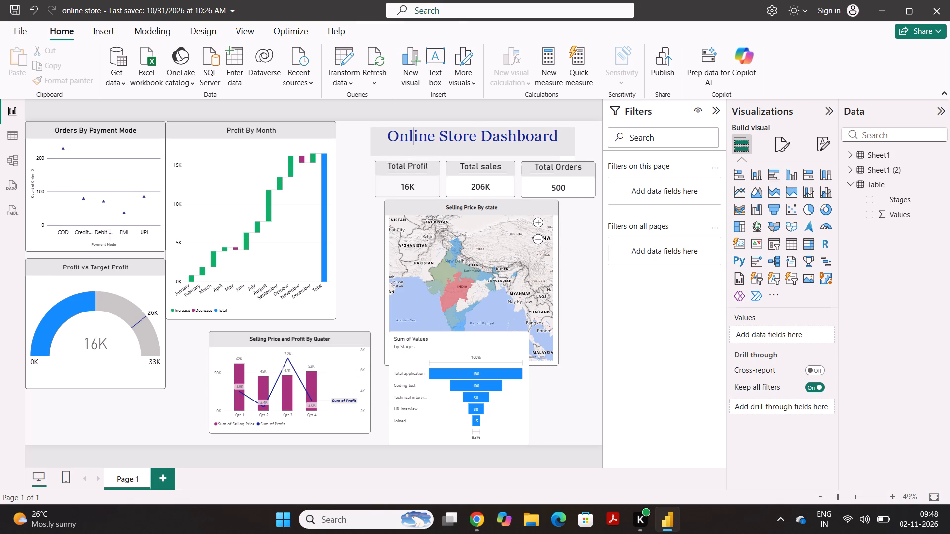
pyautogui.moveTo(561, 137); pyautogui.dragTo(543, 135)
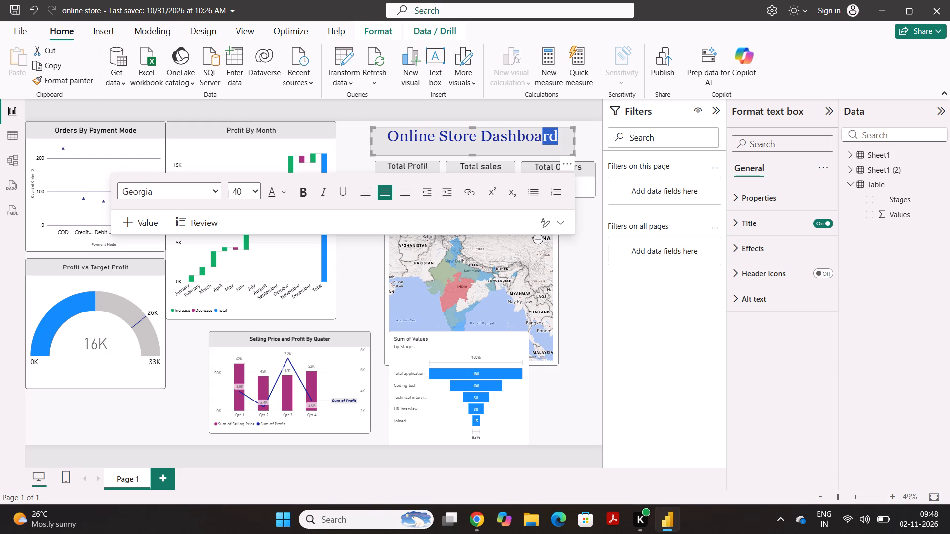
pyautogui.moveTo(568, 140); pyautogui.dragTo(540, 148)
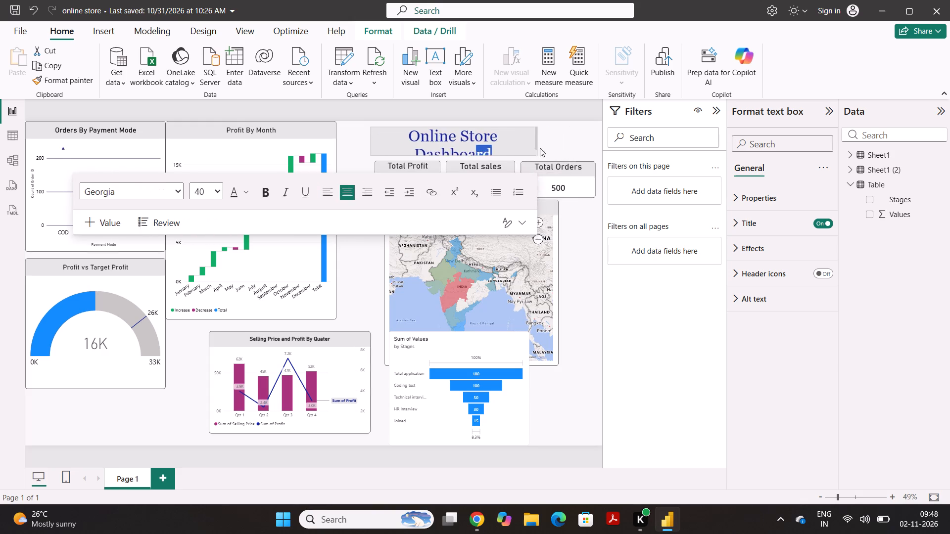
pyautogui.moveTo(540, 148); pyautogui.dragTo(552, 146)
pyautogui.click(580, 144)
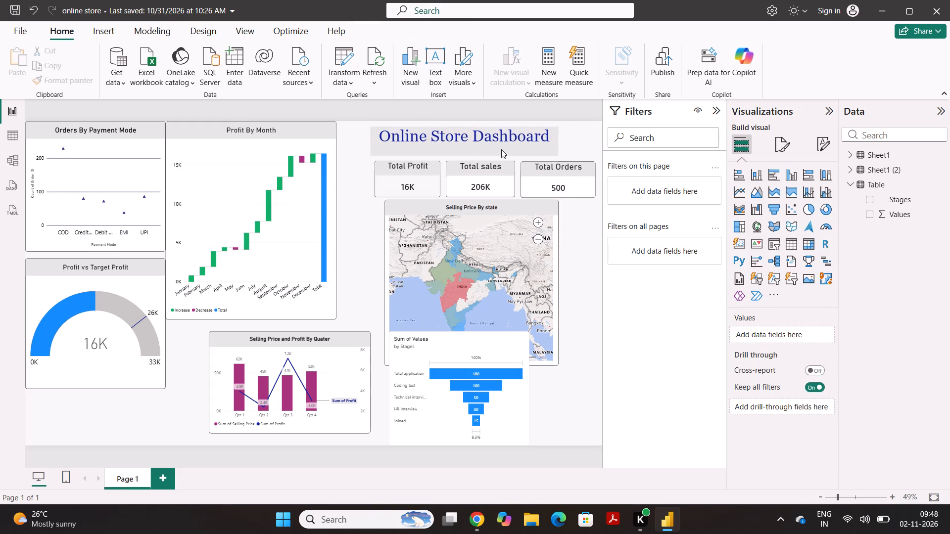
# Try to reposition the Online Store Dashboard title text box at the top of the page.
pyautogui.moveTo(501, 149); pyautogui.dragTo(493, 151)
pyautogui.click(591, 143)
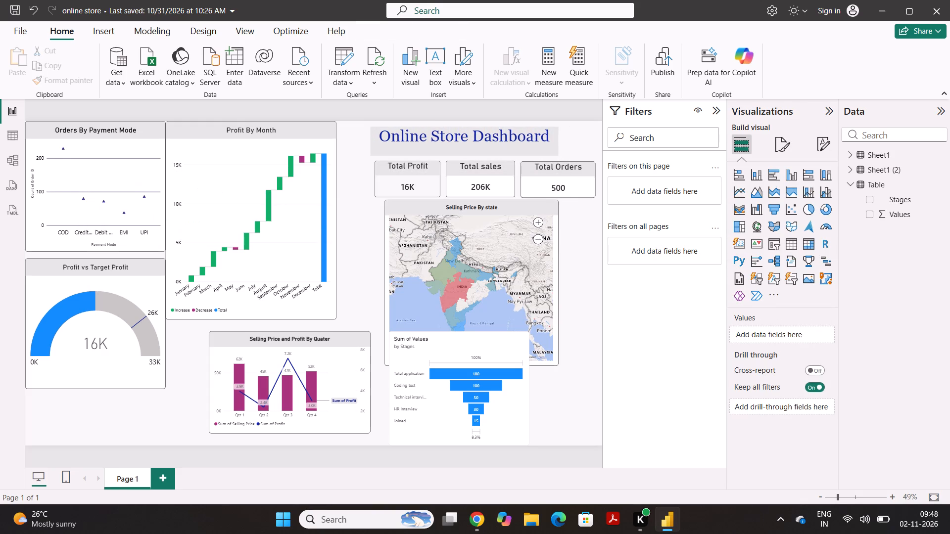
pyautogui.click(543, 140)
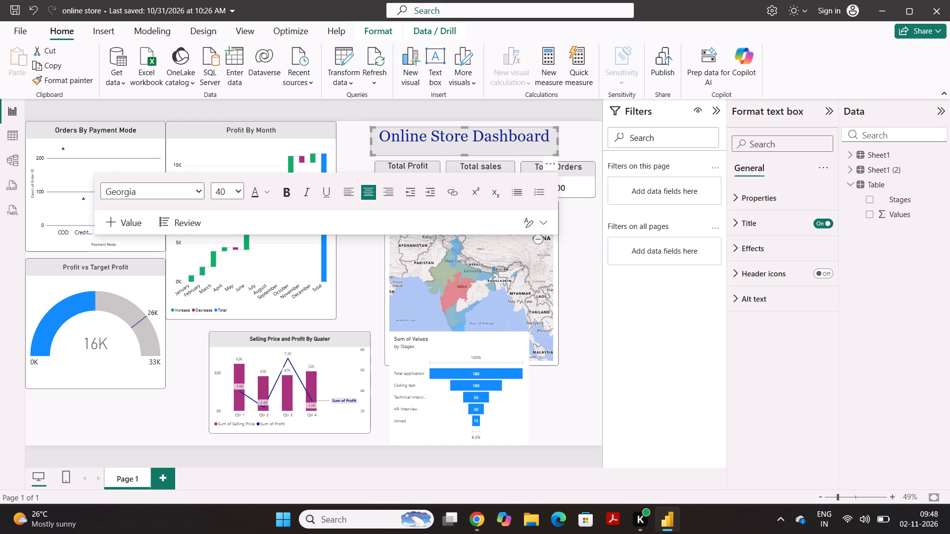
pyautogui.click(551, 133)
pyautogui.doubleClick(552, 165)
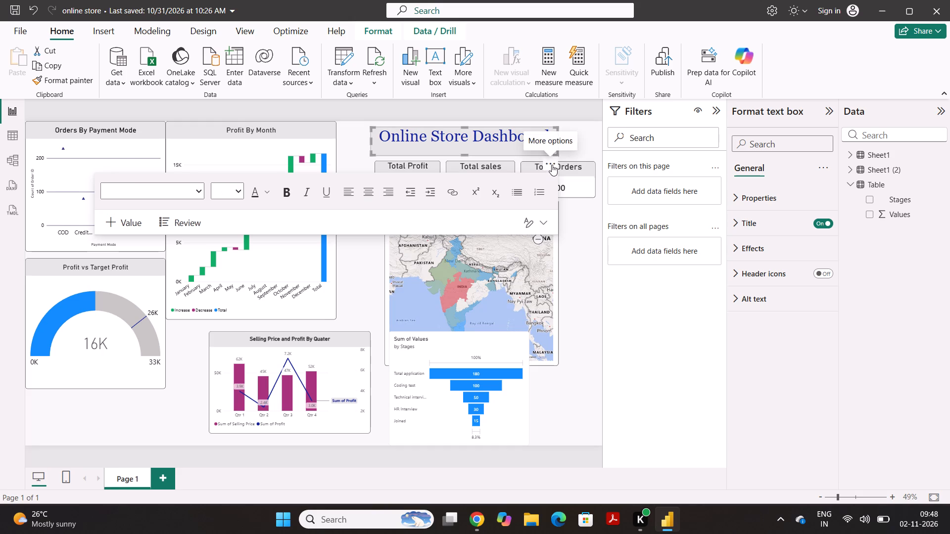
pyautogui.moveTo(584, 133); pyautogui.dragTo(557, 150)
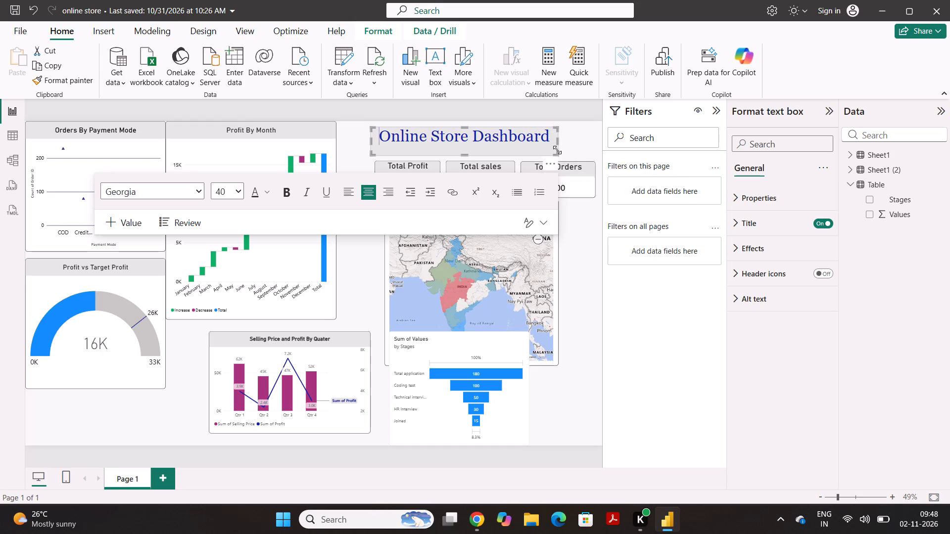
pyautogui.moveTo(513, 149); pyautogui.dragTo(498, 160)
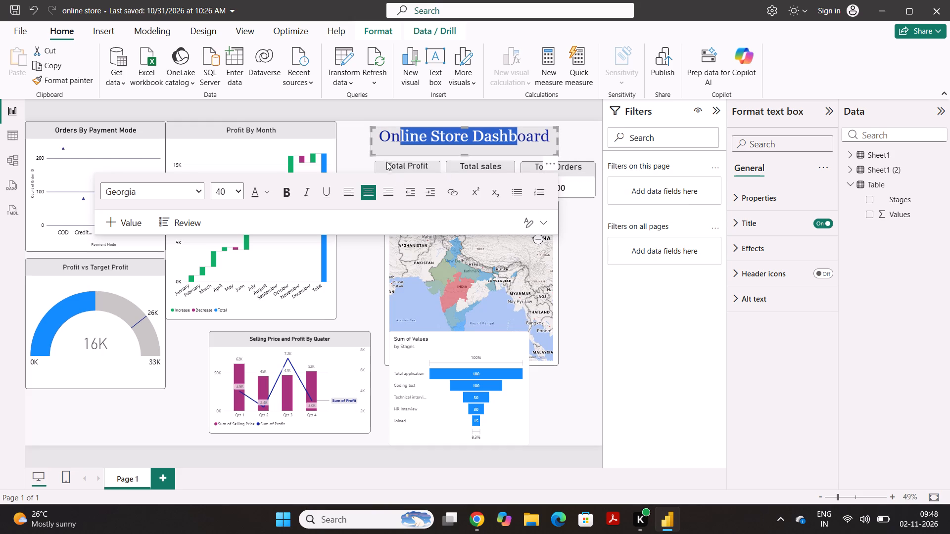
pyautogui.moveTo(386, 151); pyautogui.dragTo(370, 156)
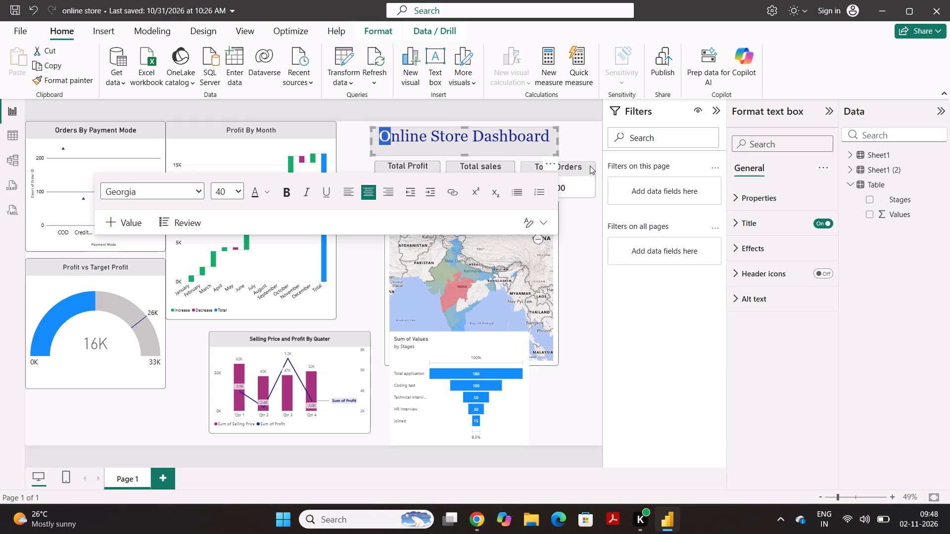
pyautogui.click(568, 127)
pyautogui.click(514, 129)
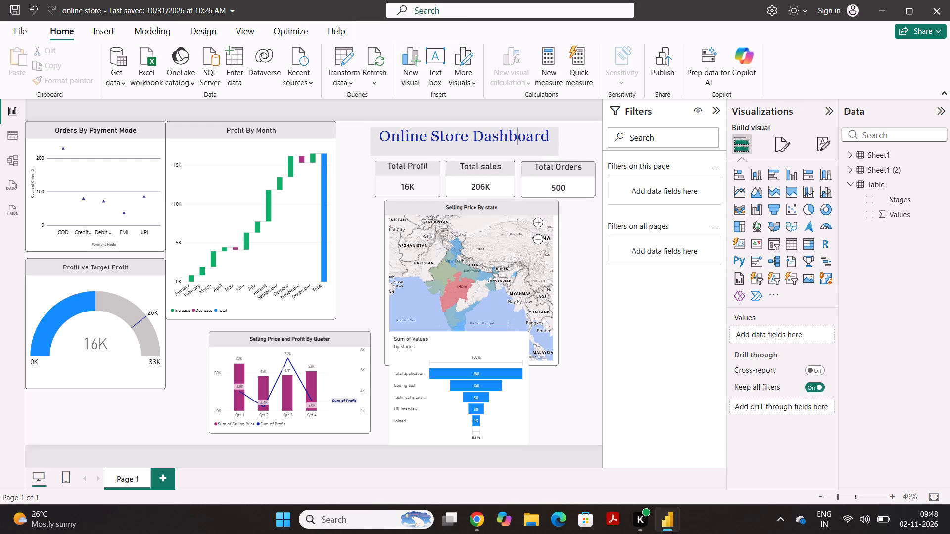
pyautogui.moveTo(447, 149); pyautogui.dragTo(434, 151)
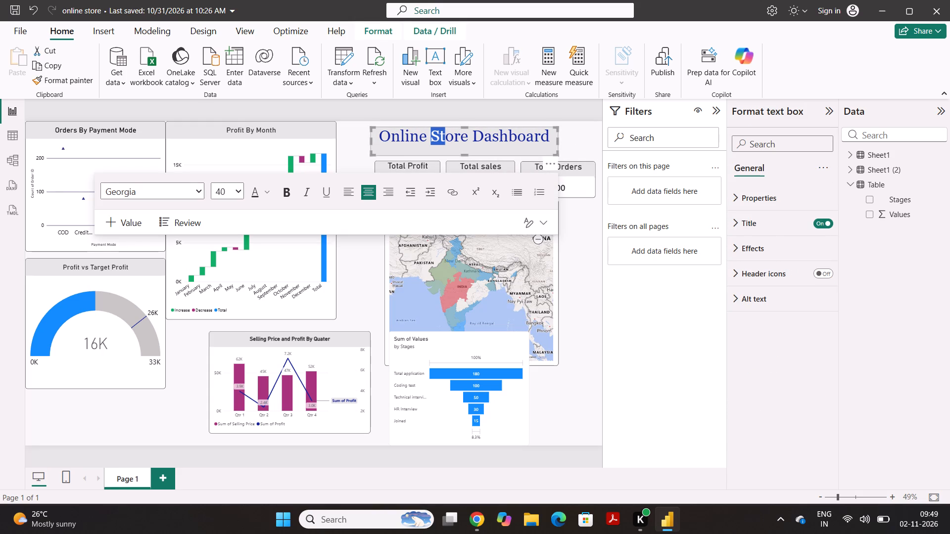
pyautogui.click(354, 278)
# Place the Total Profit and Total sales cards side by side directly beneath the title, starting at the Profit By Month chart's right edge.
pyautogui.moveTo(396, 183); pyautogui.dragTo(381, 187)
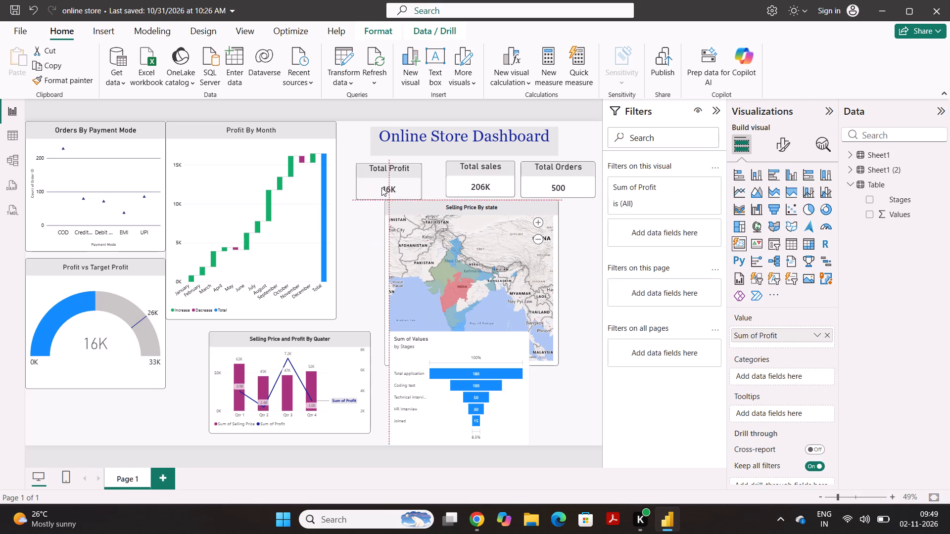
pyautogui.click(381, 187)
pyautogui.moveTo(375, 183); pyautogui.dragTo(358, 184)
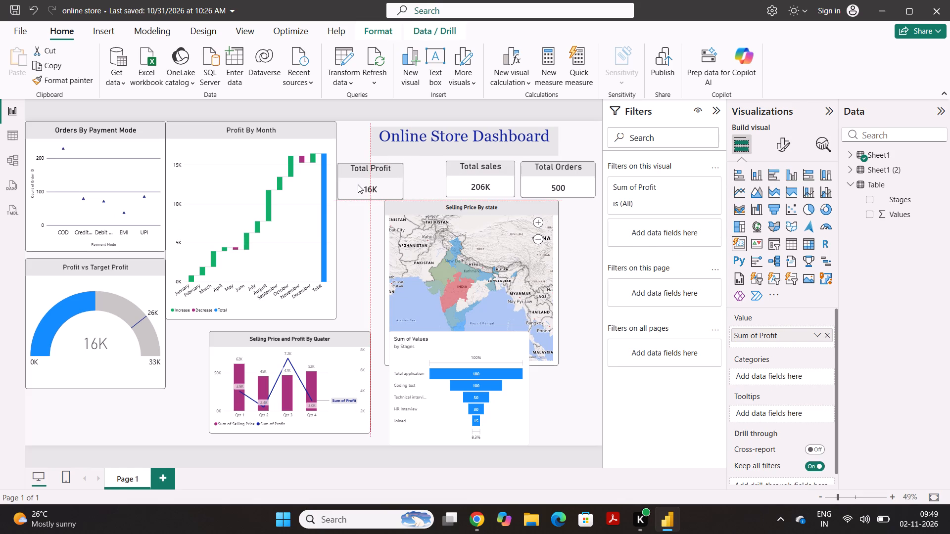
pyautogui.moveTo(358, 184); pyautogui.dragTo(357, 183)
pyautogui.moveTo(464, 173); pyautogui.dragTo(445, 175)
pyautogui.moveTo(445, 175); pyautogui.dragTo(426, 175)
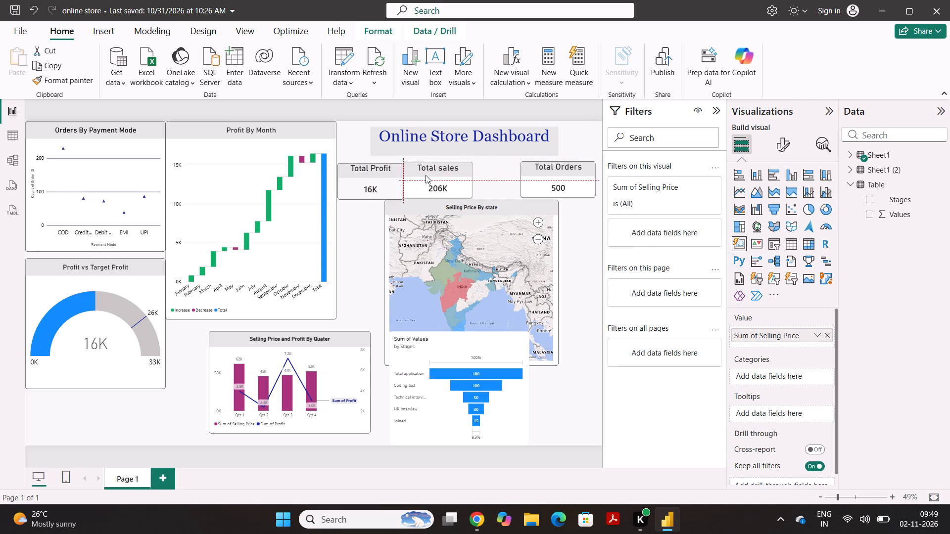
pyautogui.moveTo(426, 175); pyautogui.dragTo(426, 176)
pyautogui.moveTo(426, 176); pyautogui.dragTo(427, 172)
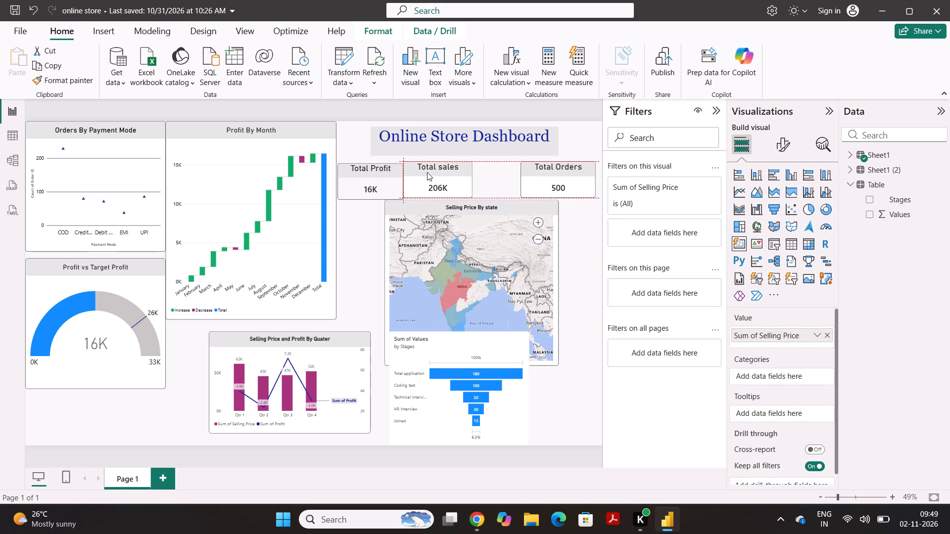
pyautogui.moveTo(427, 172); pyautogui.dragTo(427, 172)
pyautogui.moveTo(385, 180); pyautogui.dragTo(384, 177)
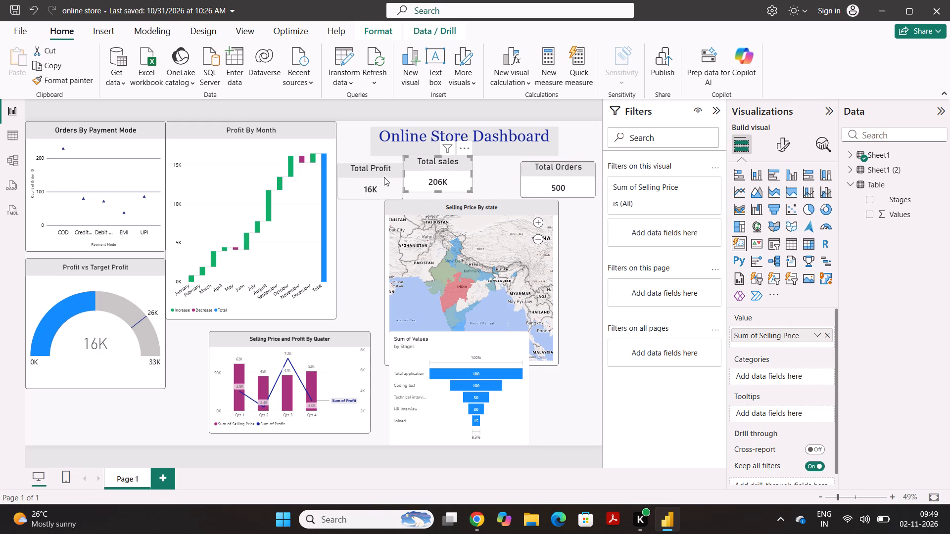
pyautogui.moveTo(384, 177); pyautogui.dragTo(382, 176)
# Move the Total Orders card to the page's right edge, level with the Total Profit and Total sales cards.
pyautogui.hscroll(1, 489, 174)
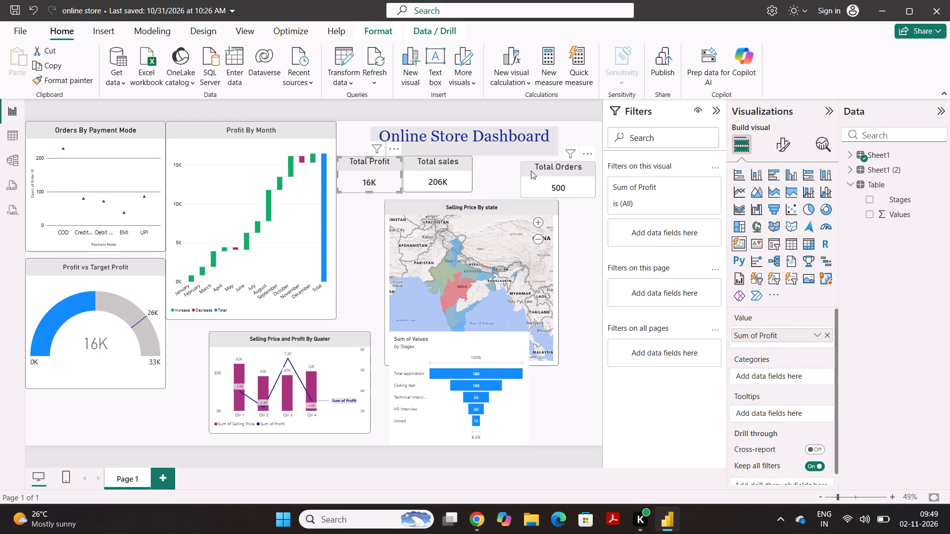
pyautogui.hscroll(1, 531, 171)
pyautogui.moveTo(531, 171); pyautogui.dragTo(483, 168)
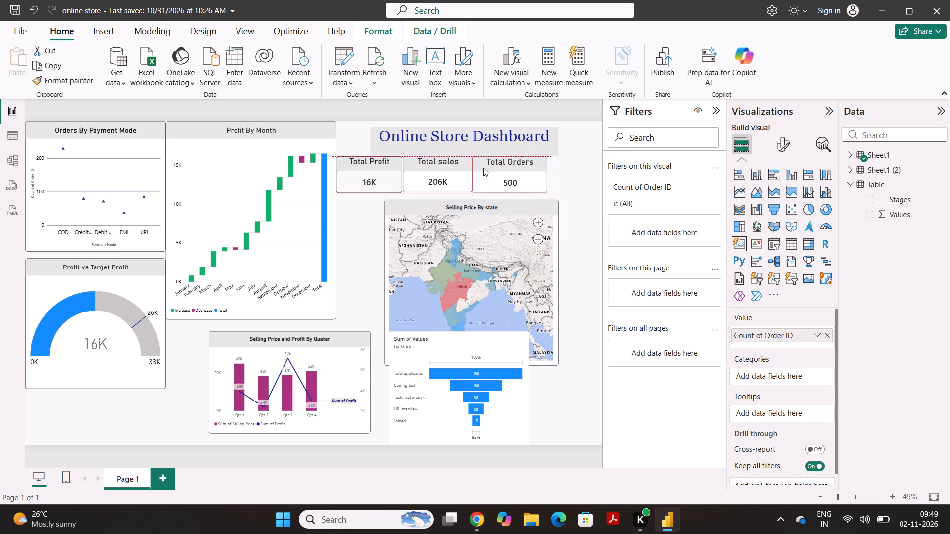
pyautogui.hscroll(1, 483, 168)
pyautogui.moveTo(483, 168); pyautogui.dragTo(529, 164)
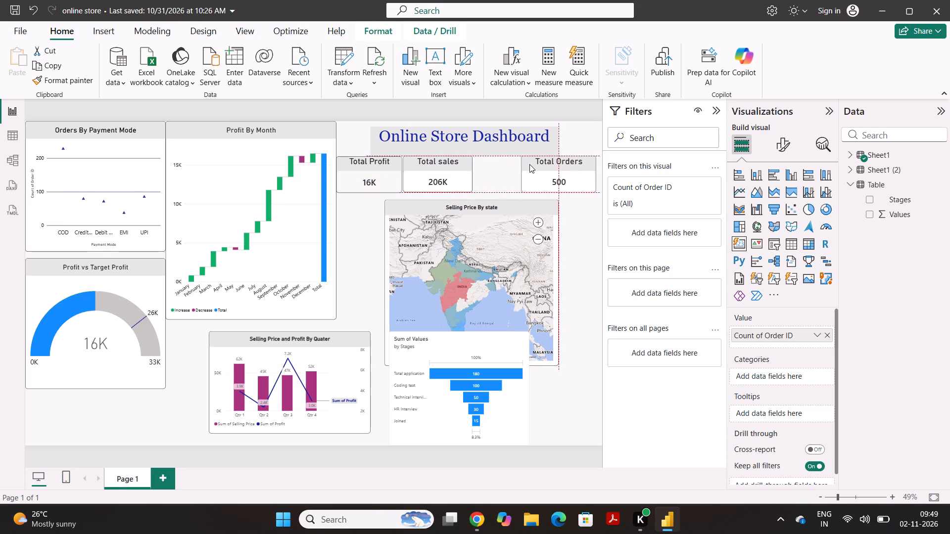
pyautogui.hscroll(1, 529, 164)
pyautogui.moveTo(529, 164); pyautogui.dragTo(541, 164)
pyautogui.hscroll(1, 541, 164)
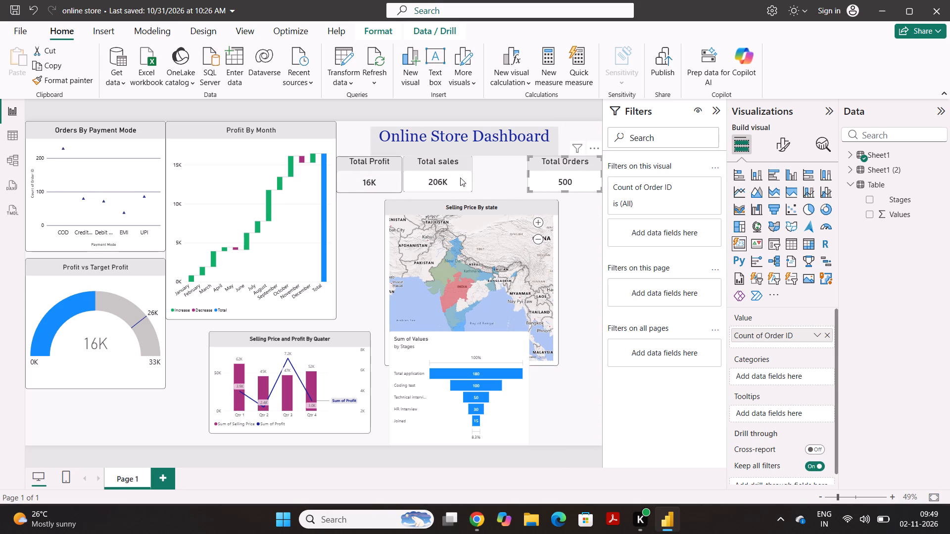
# Shift the Total sales card next to Total Orders and the Total Profit card beside it, aligned with the map's left edge.
pyautogui.hscroll(-1, 456, 177)
pyautogui.moveTo(455, 175); pyautogui.dragTo(508, 173)
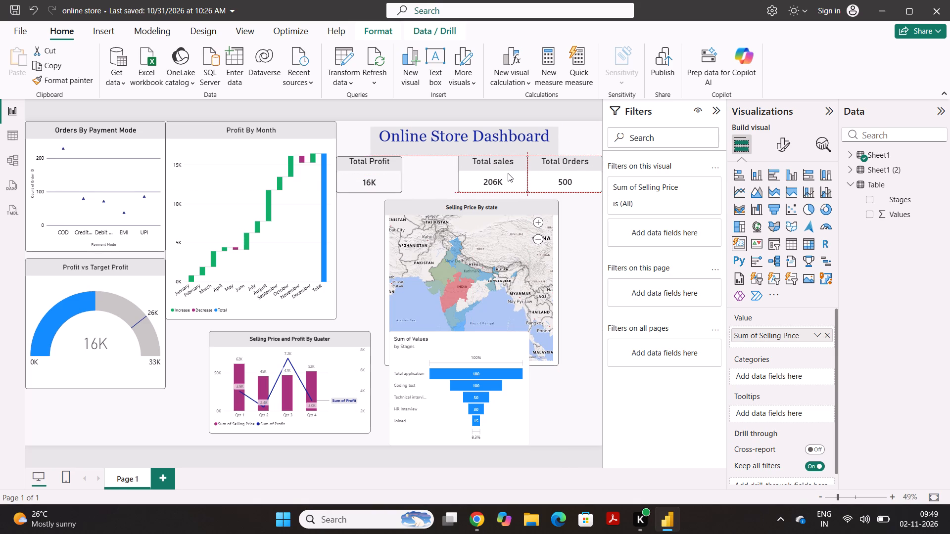
pyautogui.moveTo(508, 173); pyautogui.dragTo(506, 173)
pyautogui.moveTo(385, 174); pyautogui.dragTo(405, 173)
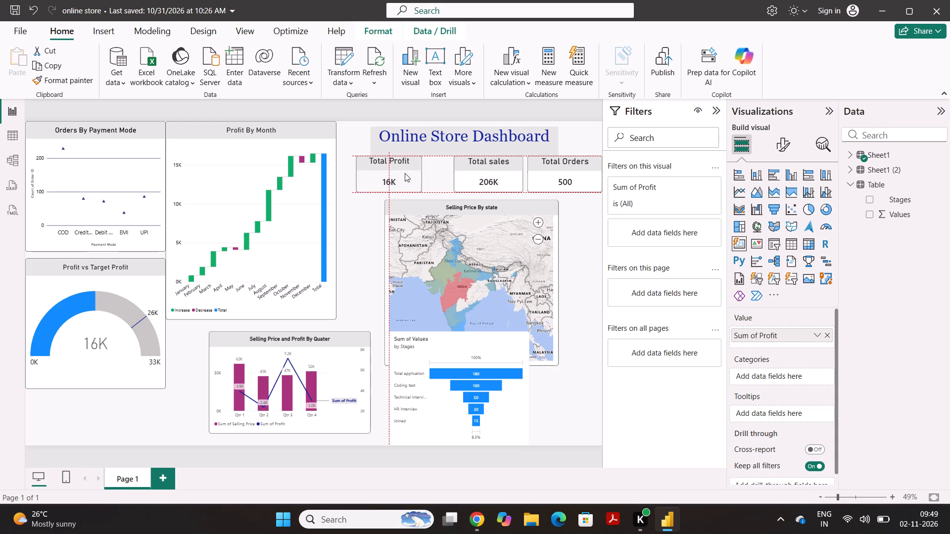
pyautogui.moveTo(405, 173); pyautogui.dragTo(433, 174)
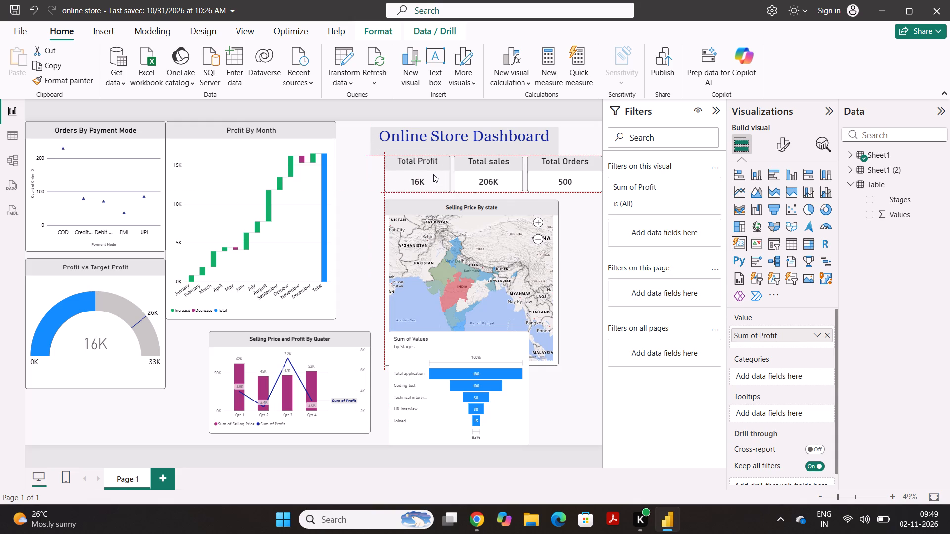
pyautogui.moveTo(433, 174); pyautogui.dragTo(434, 174)
pyautogui.moveTo(434, 174); pyautogui.dragTo(434, 174)
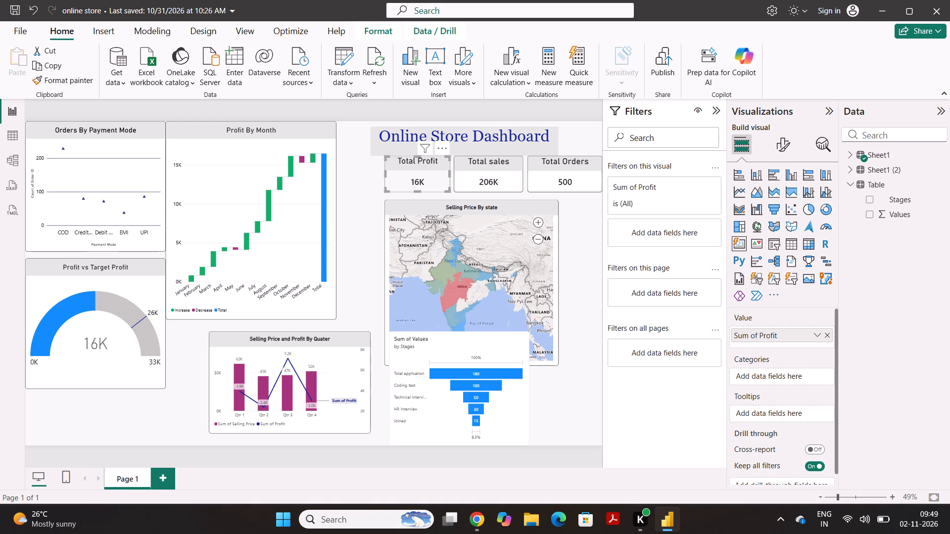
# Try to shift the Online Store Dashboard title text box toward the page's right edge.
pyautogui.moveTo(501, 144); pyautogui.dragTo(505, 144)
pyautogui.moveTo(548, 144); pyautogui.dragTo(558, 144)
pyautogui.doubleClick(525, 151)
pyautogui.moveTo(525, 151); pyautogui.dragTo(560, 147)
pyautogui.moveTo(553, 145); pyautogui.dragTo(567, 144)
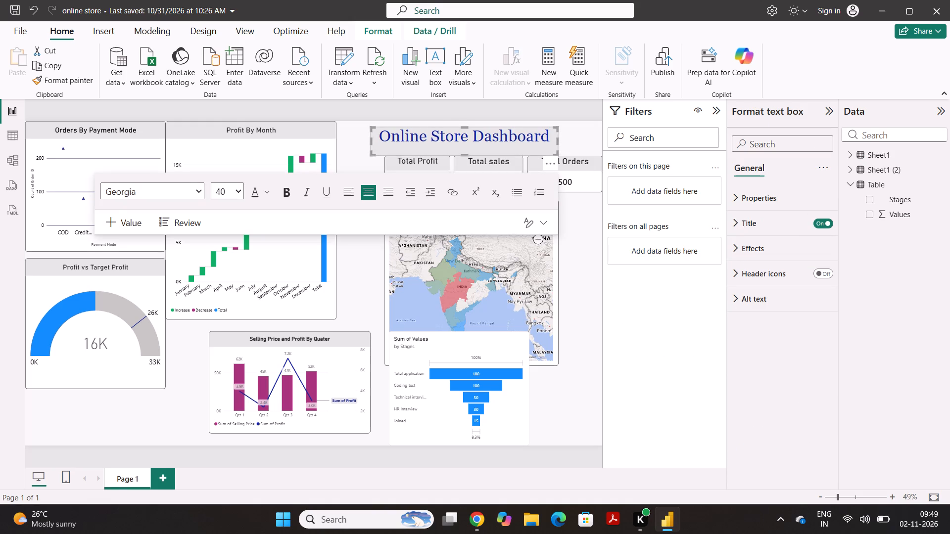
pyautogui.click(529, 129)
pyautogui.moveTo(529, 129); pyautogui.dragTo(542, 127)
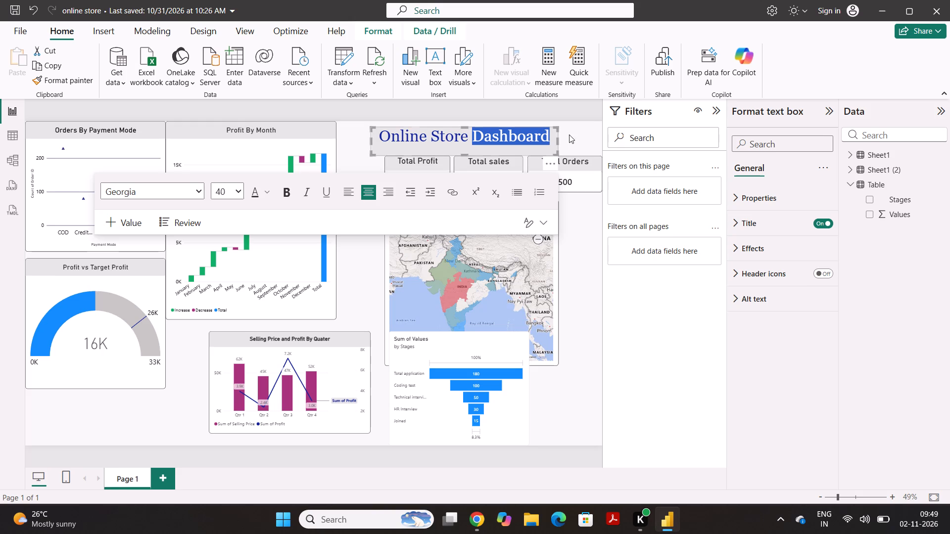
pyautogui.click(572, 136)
# Move the Selling Price By state map to the page's right edge, directly beneath the row of cards.
pyautogui.click(487, 255)
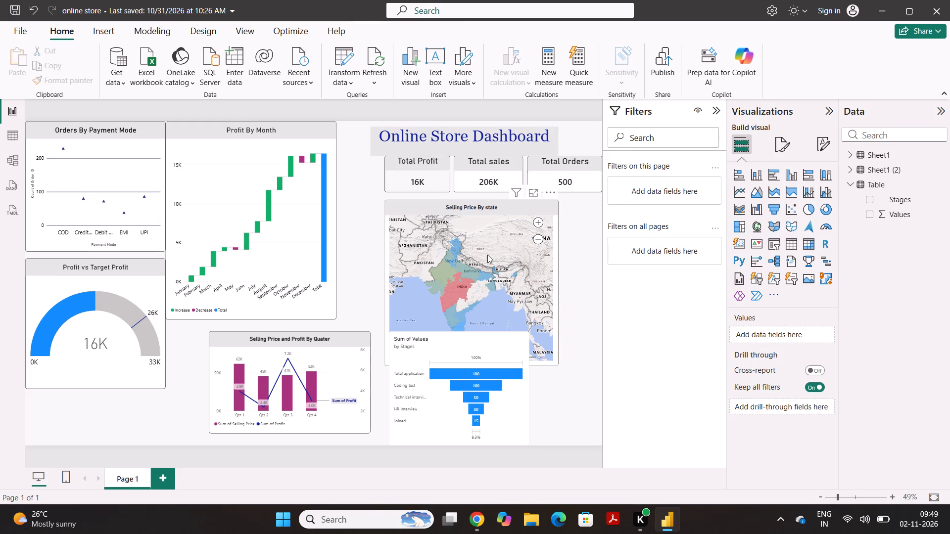
pyautogui.moveTo(487, 255); pyautogui.dragTo(498, 252)
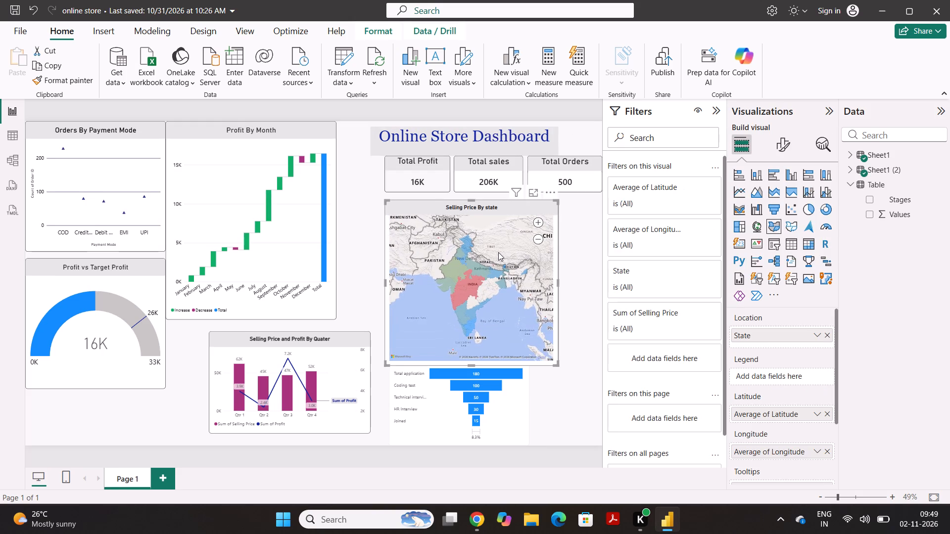
pyautogui.moveTo(528, 207); pyautogui.dragTo(569, 199)
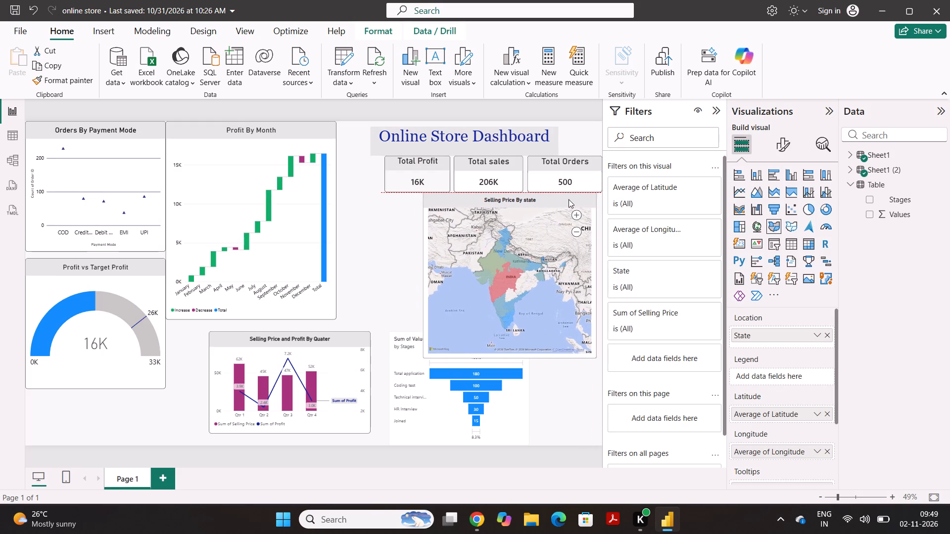
pyautogui.moveTo(569, 199); pyautogui.dragTo(575, 205)
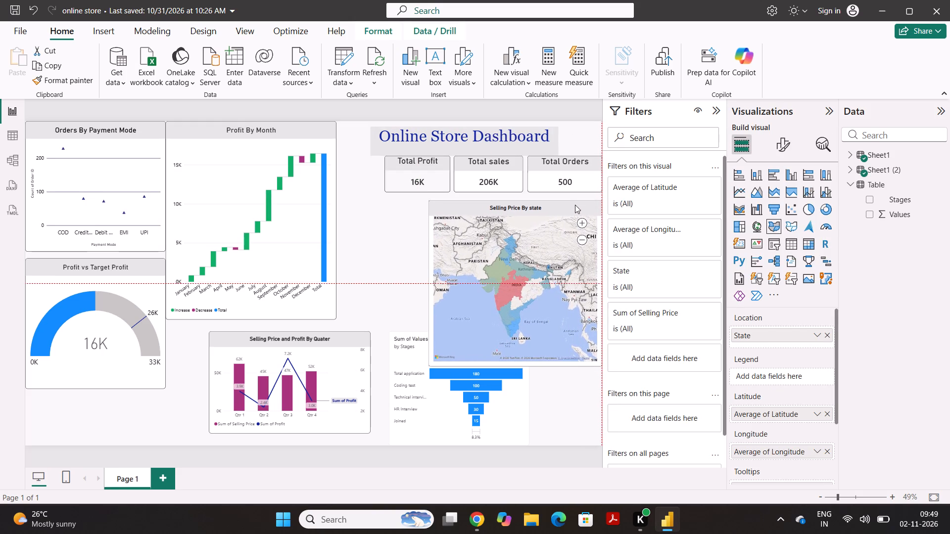
pyautogui.moveTo(575, 205); pyautogui.dragTo(575, 204)
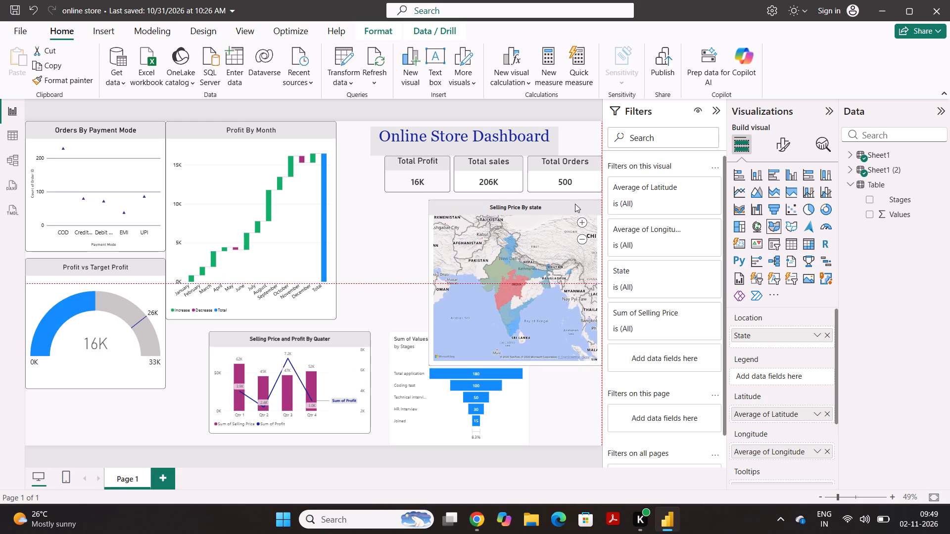
pyautogui.moveTo(575, 204); pyautogui.dragTo(575, 202)
# Move the Selling Price and Profit By Quater chart just beneath the Profit By Month chart, aligning their right edges.
pyautogui.click(305, 391)
pyautogui.moveTo(305, 391); pyautogui.dragTo(270, 384)
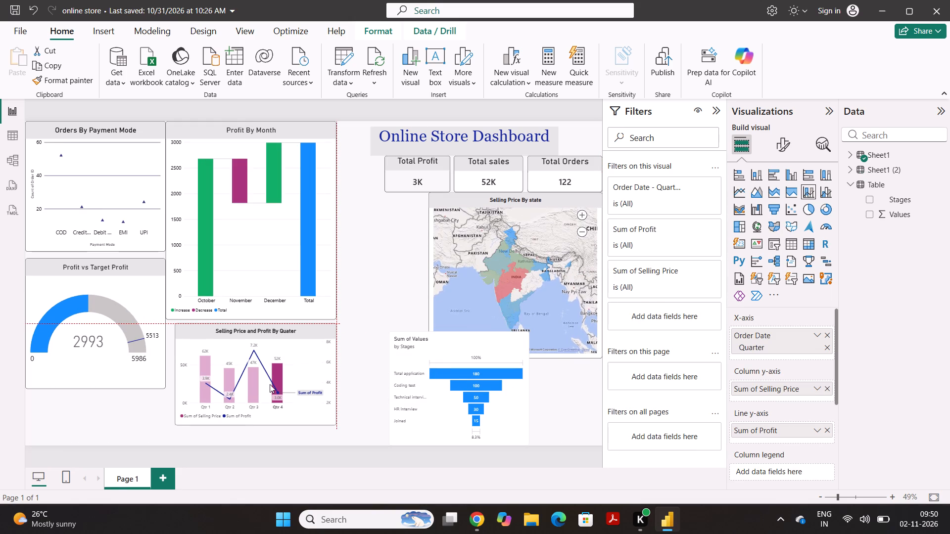
pyautogui.moveTo(270, 384); pyautogui.dragTo(272, 384)
pyautogui.click(353, 281)
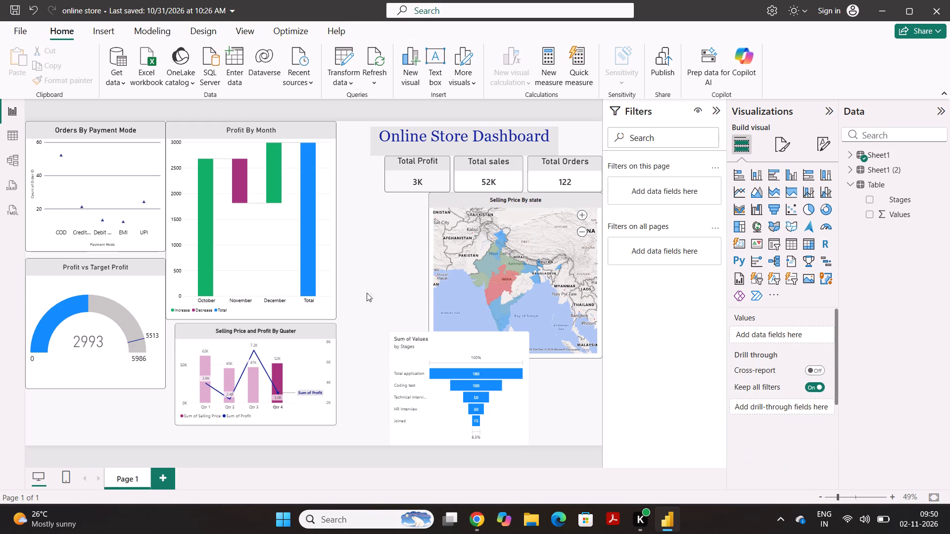
# Move the funnel chart along the page's bottom edge until it adjoins the Selling Price and Profit By Quater chart.
pyautogui.moveTo(446, 362); pyautogui.dragTo(396, 362)
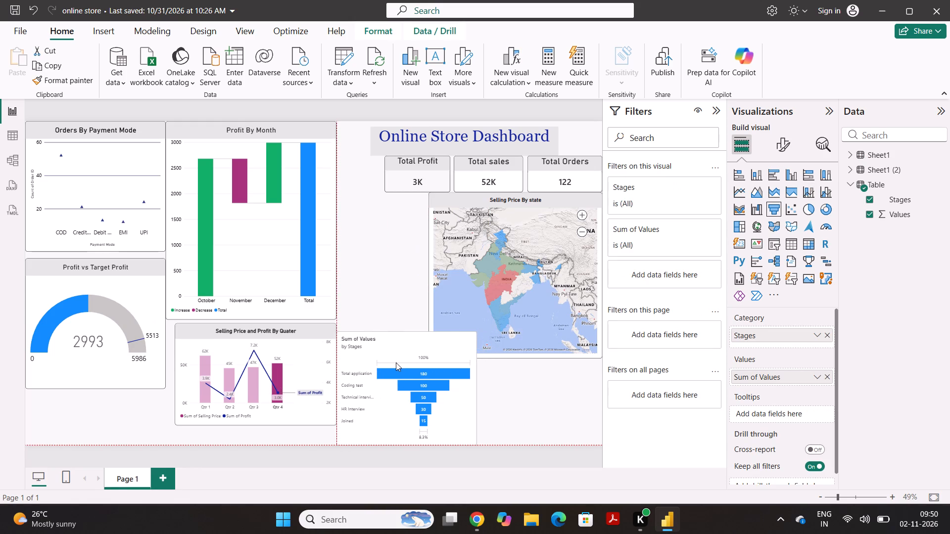
pyautogui.moveTo(396, 362); pyautogui.dragTo(397, 362)
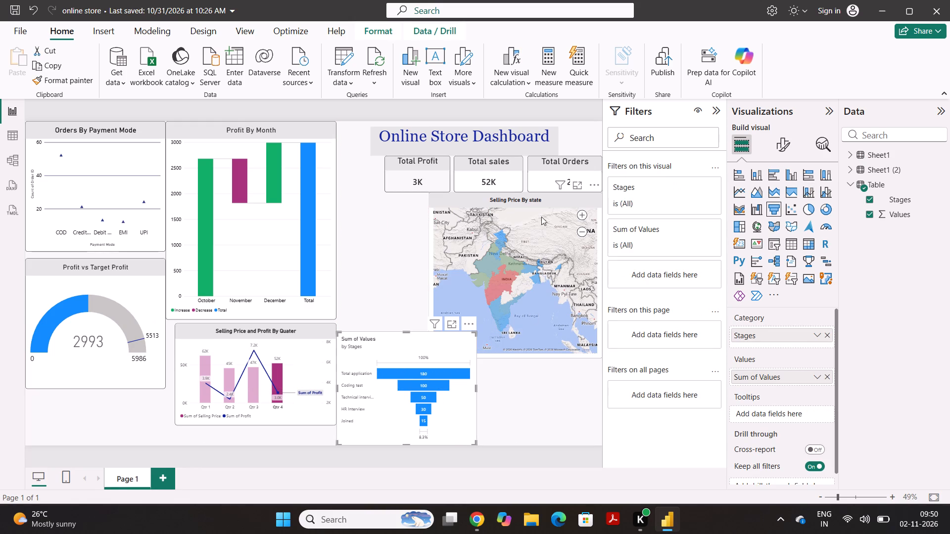
# Move the Total Profit card along its row until it adjoins the Profit By Month chart's right edge.
pyautogui.moveTo(432, 177); pyautogui.dragTo(431, 177)
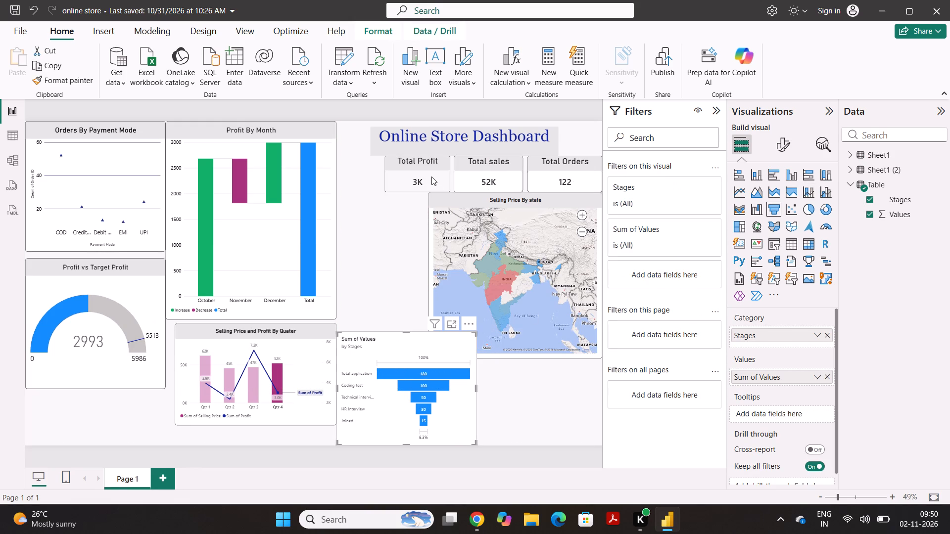
pyautogui.moveTo(431, 177); pyautogui.dragTo(383, 176)
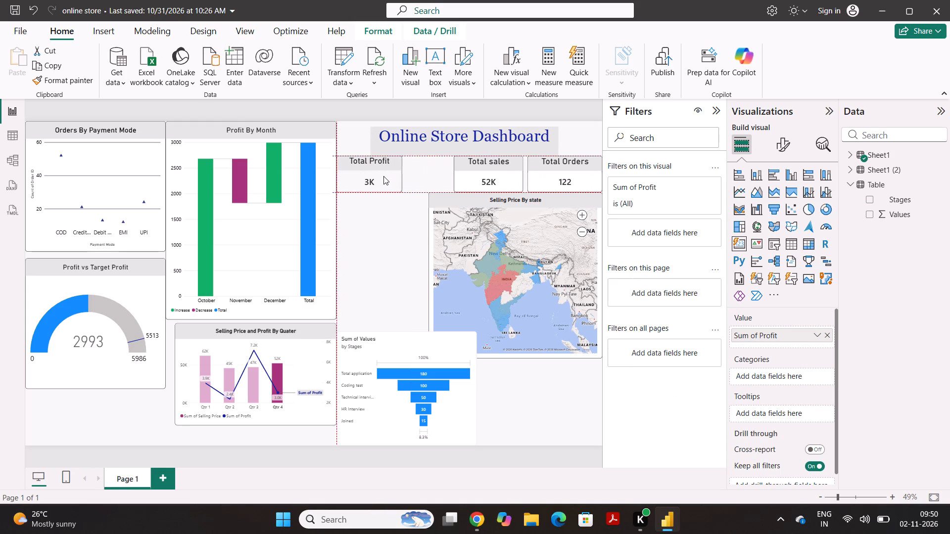
pyautogui.moveTo(383, 176); pyautogui.dragTo(386, 176)
# Move the Total sales card beside the Total Profit card, level with the row and with a small gap between them.
pyautogui.moveTo(468, 170); pyautogui.dragTo(450, 171)
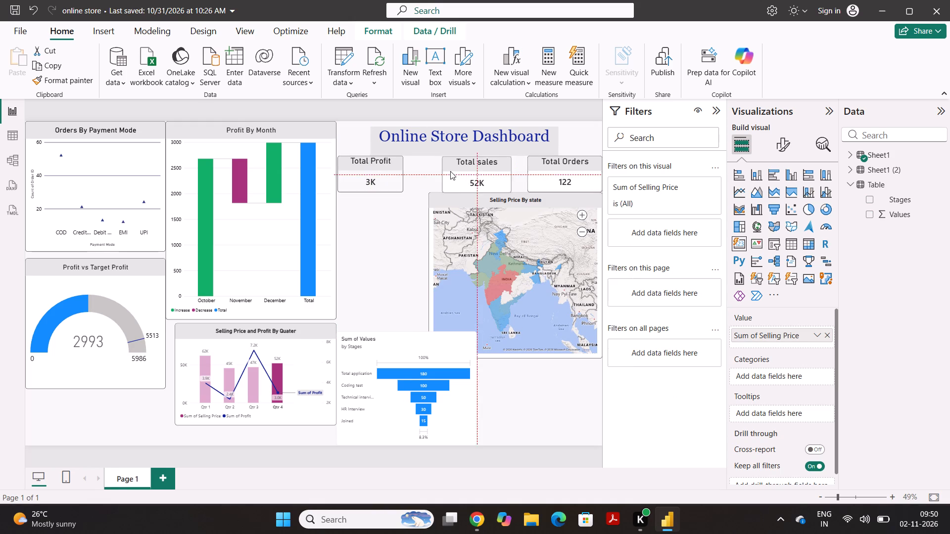
pyautogui.moveTo(450, 171); pyautogui.dragTo(420, 171)
pyautogui.hscroll(-1, 420, 172)
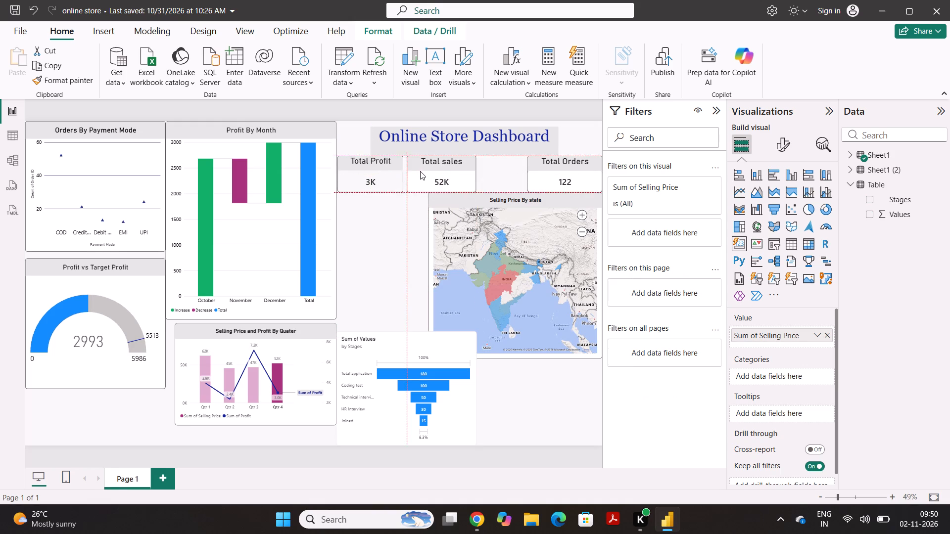
pyautogui.hscroll(-1, 420, 171)
pyautogui.moveTo(420, 171); pyautogui.dragTo(421, 168)
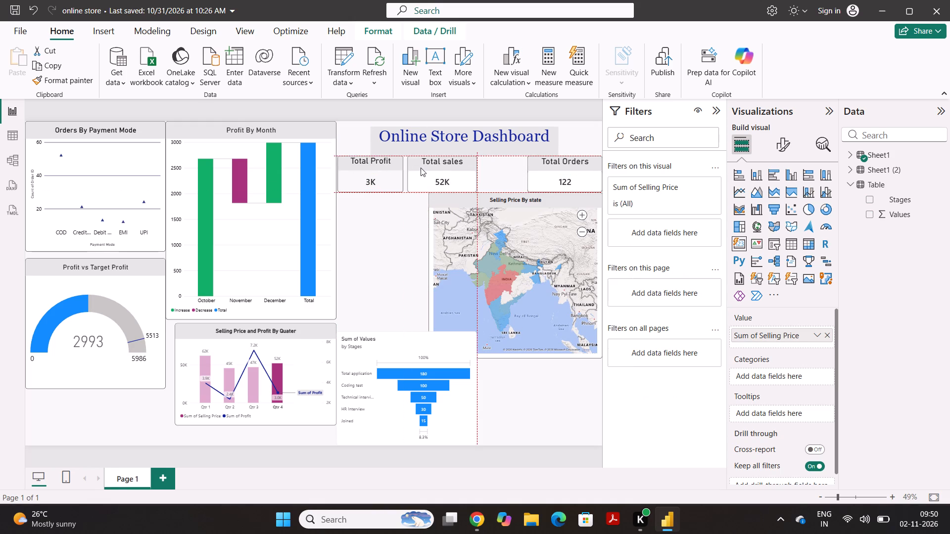
pyautogui.moveTo(421, 168); pyautogui.dragTo(433, 170)
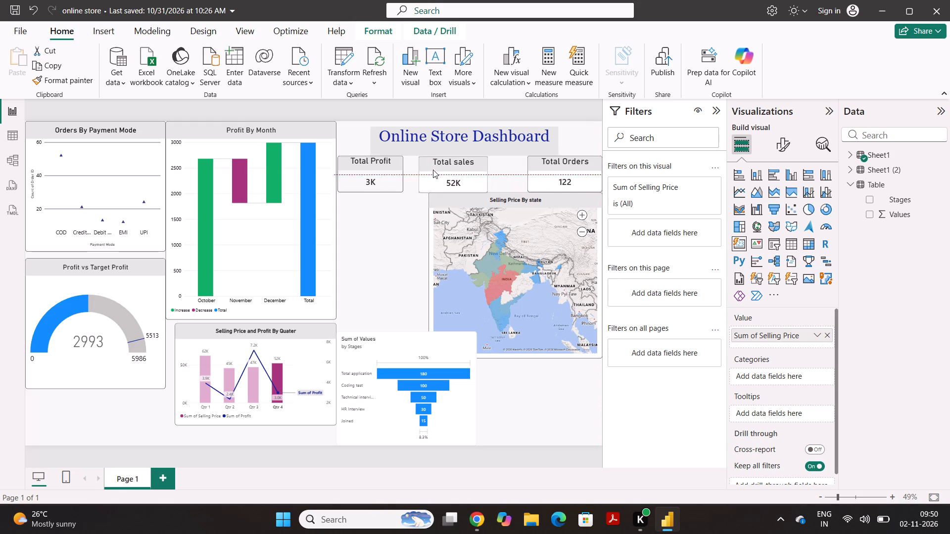
pyautogui.moveTo(433, 170); pyautogui.dragTo(478, 187)
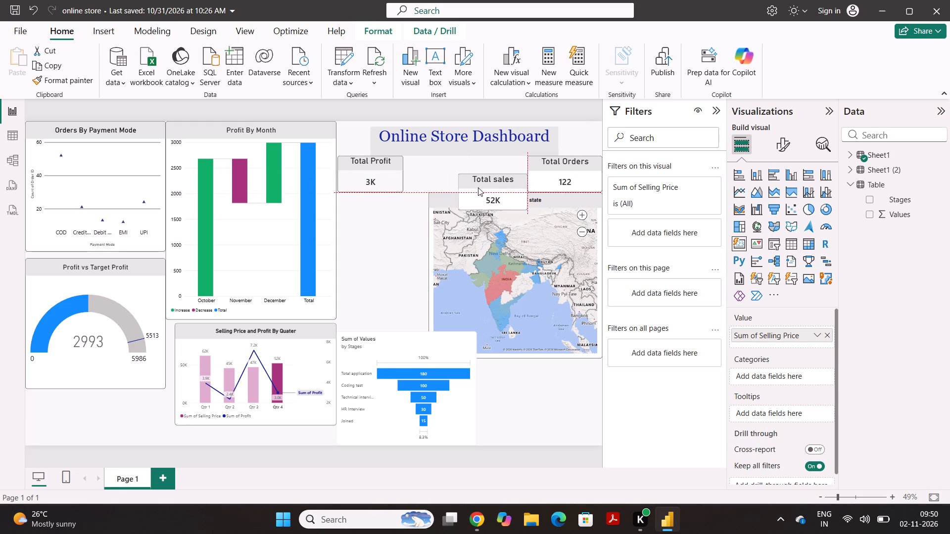
pyautogui.moveTo(478, 187); pyautogui.dragTo(396, 182)
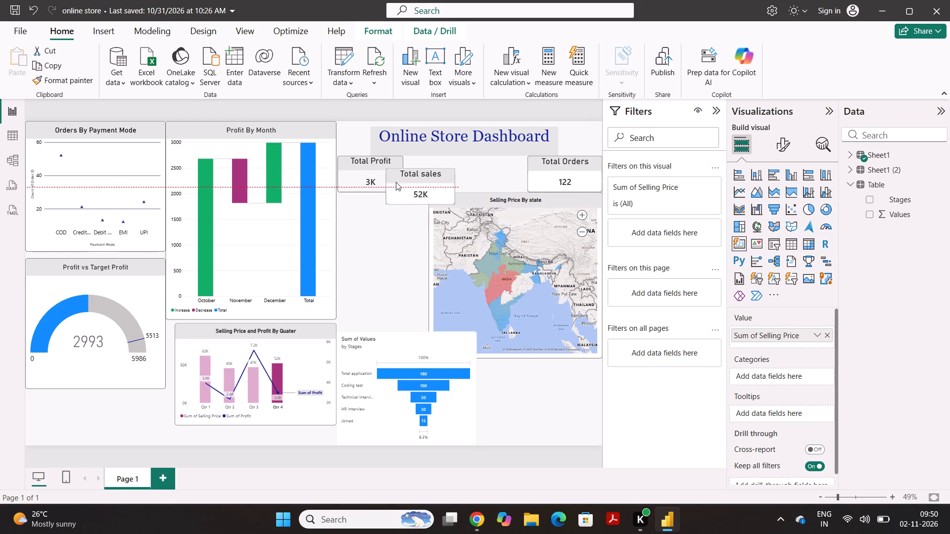
pyautogui.moveTo(396, 182); pyautogui.dragTo(420, 174)
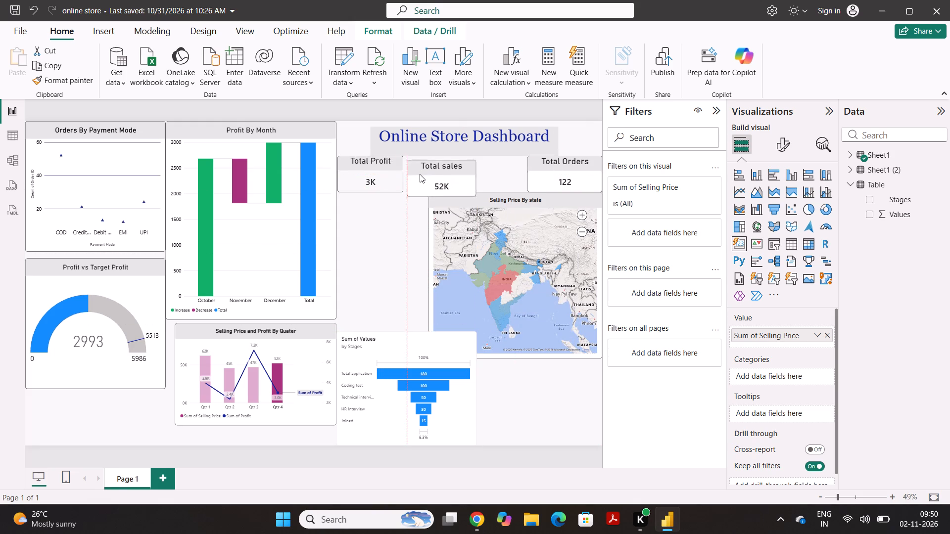
pyautogui.moveTo(420, 174); pyautogui.dragTo(421, 176)
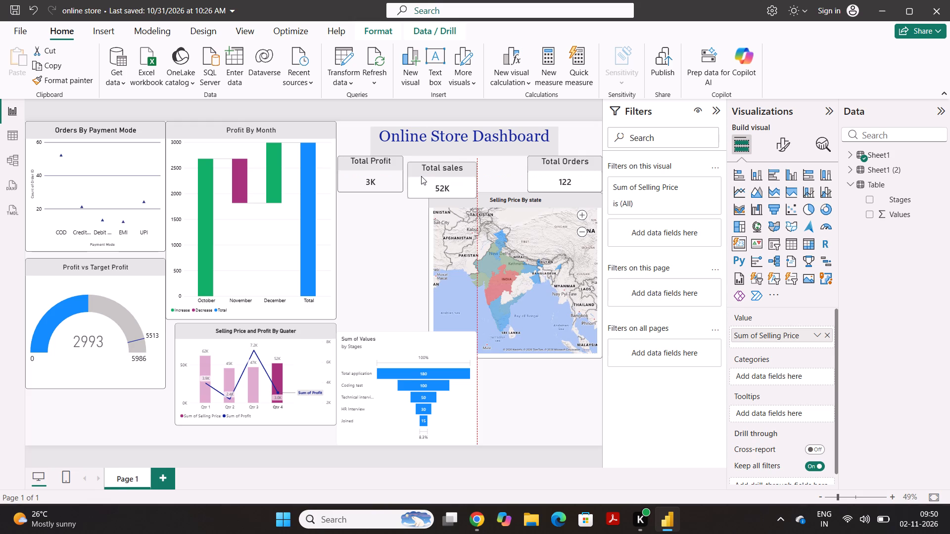
pyautogui.moveTo(421, 176); pyautogui.dragTo(612, 388)
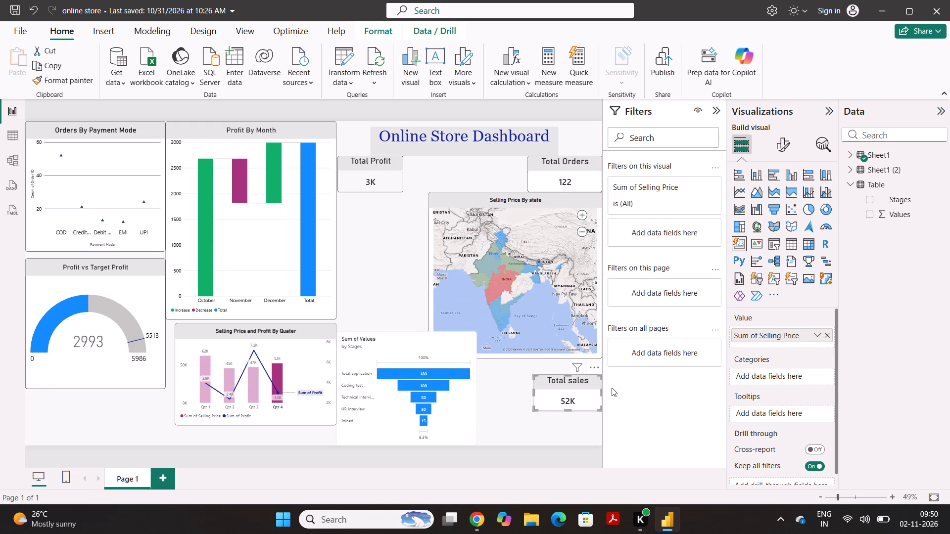
pyautogui.moveTo(589, 392); pyautogui.dragTo(473, 187)
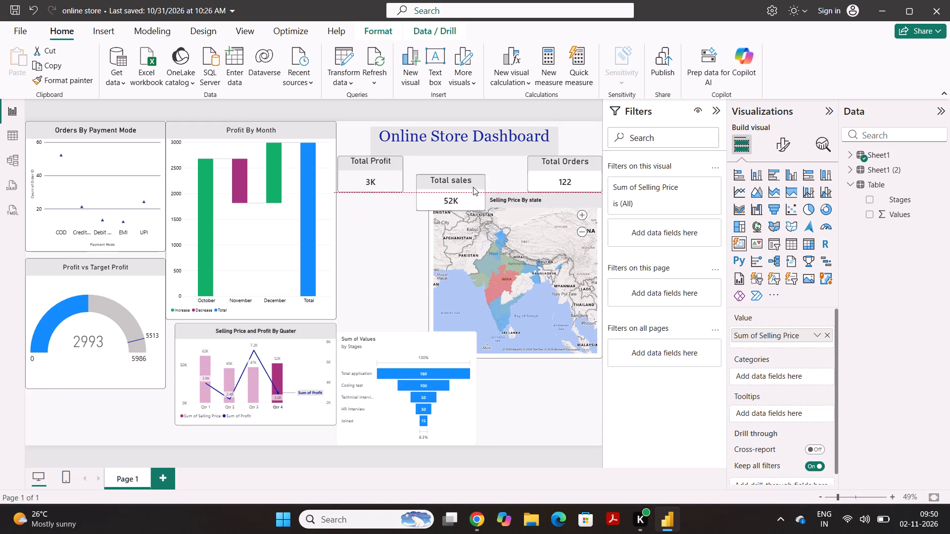
pyautogui.moveTo(473, 187); pyautogui.dragTo(469, 174)
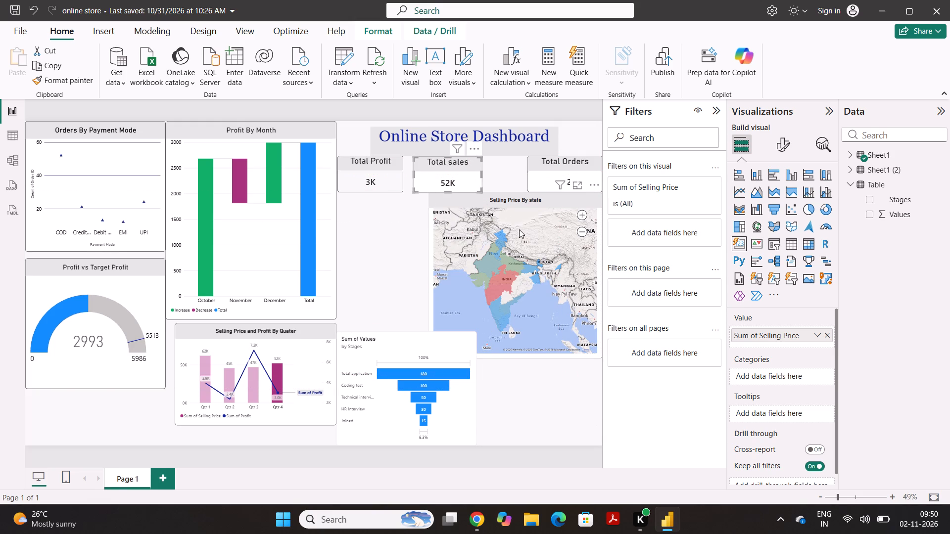
# Lower the Selling Price By state map slightly to leave a gap beneath the cards, keeping it at the page's right edge.
pyautogui.moveTo(519, 229); pyautogui.dragTo(521, 238)
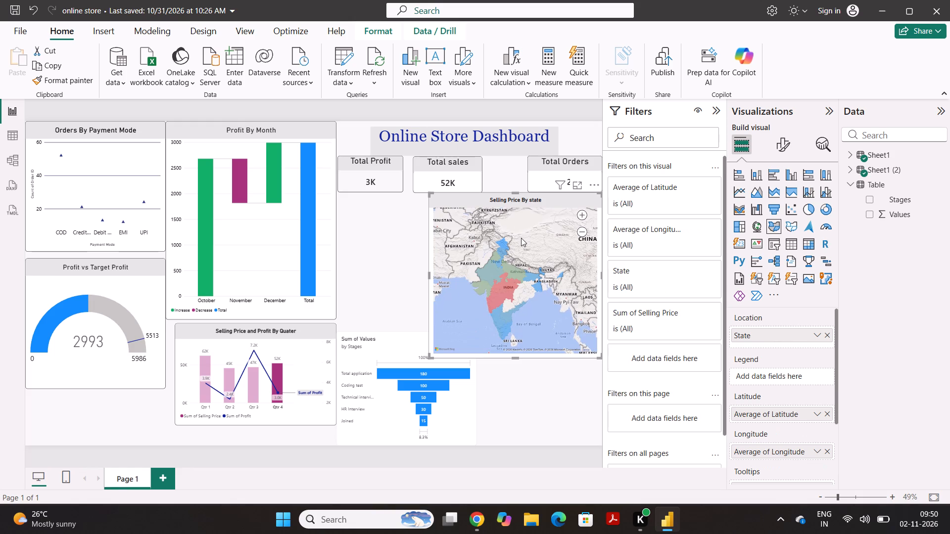
pyautogui.moveTo(500, 200); pyautogui.dragTo(501, 209)
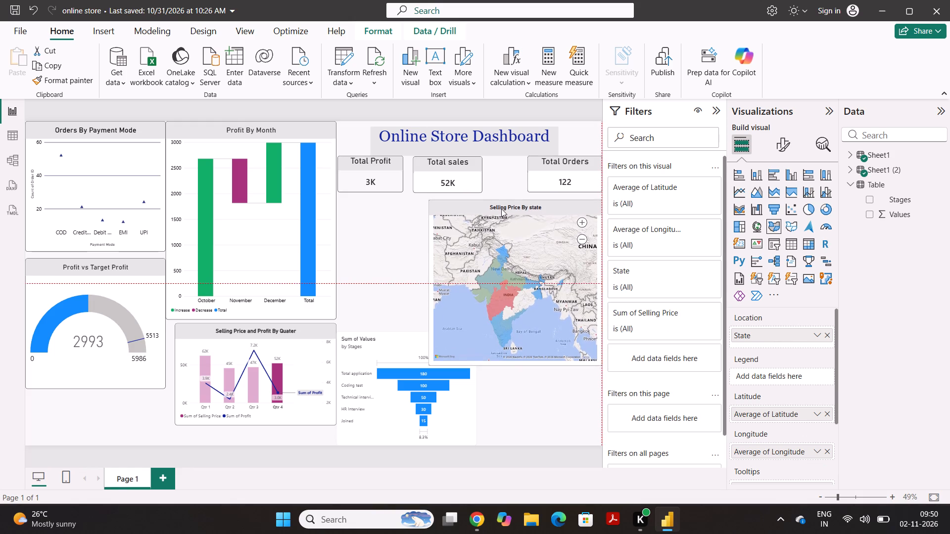
pyautogui.moveTo(501, 209); pyautogui.dragTo(501, 207)
# Move the Total Orders card beside the Total sales card, level with the row, and clear the selection.
pyautogui.moveTo(554, 171); pyautogui.dragTo(527, 175)
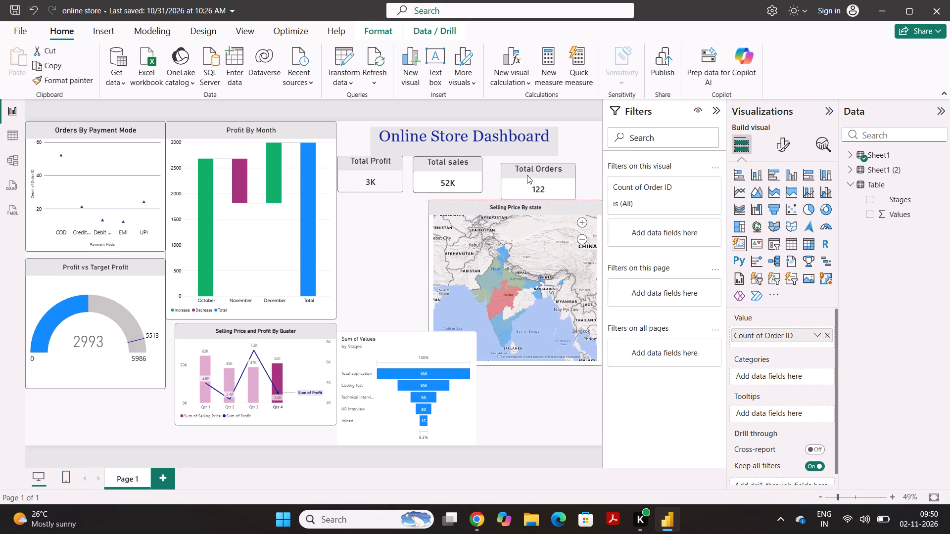
pyautogui.moveTo(527, 175); pyautogui.dragTo(514, 170)
pyautogui.click(418, 236)
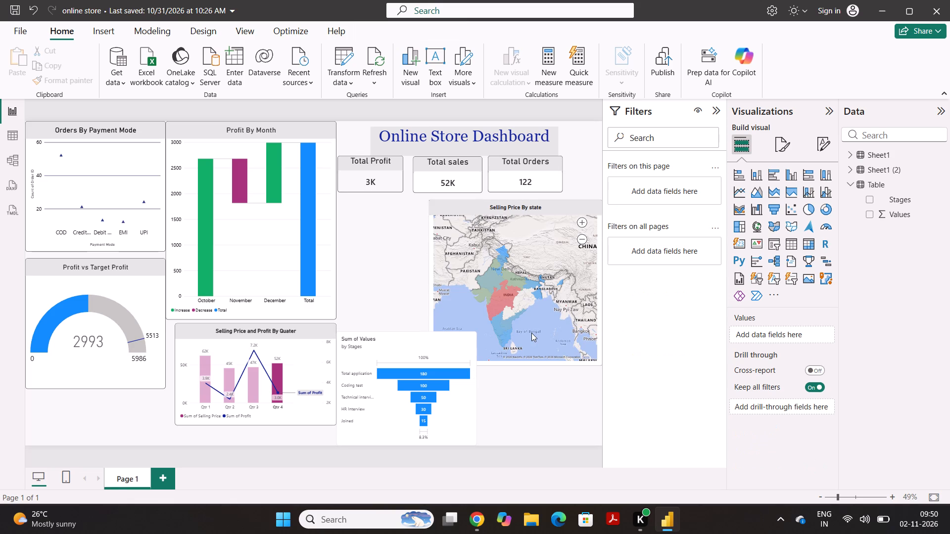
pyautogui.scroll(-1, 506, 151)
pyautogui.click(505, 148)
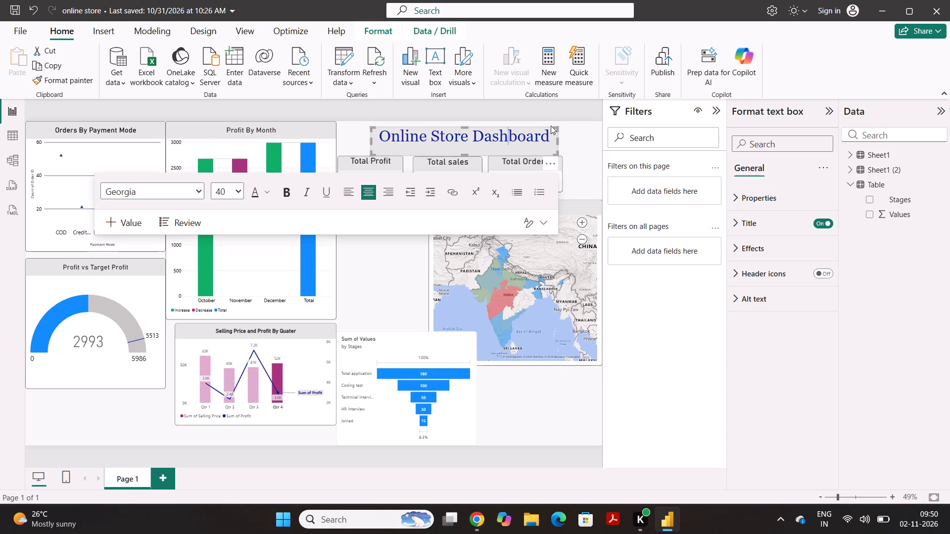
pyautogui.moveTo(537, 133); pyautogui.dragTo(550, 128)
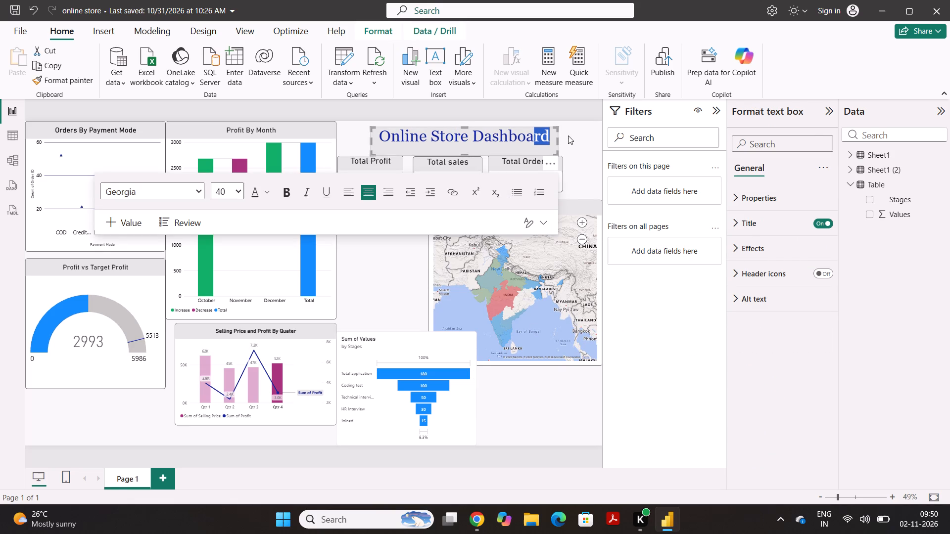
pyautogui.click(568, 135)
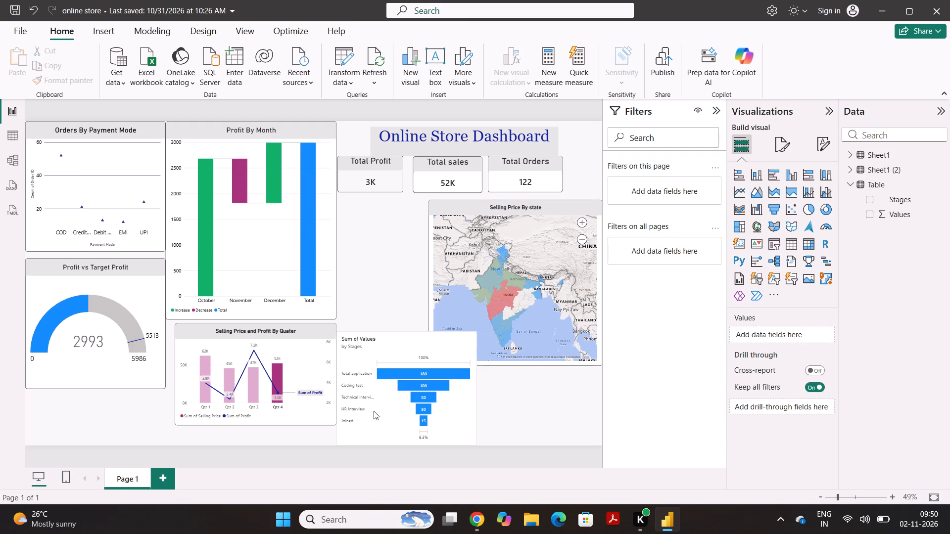
# Shorten the Profit By Month chart from its bottom edge so it ends slightly below the Orders By Payment Mode chart.
pyautogui.click(253, 311)
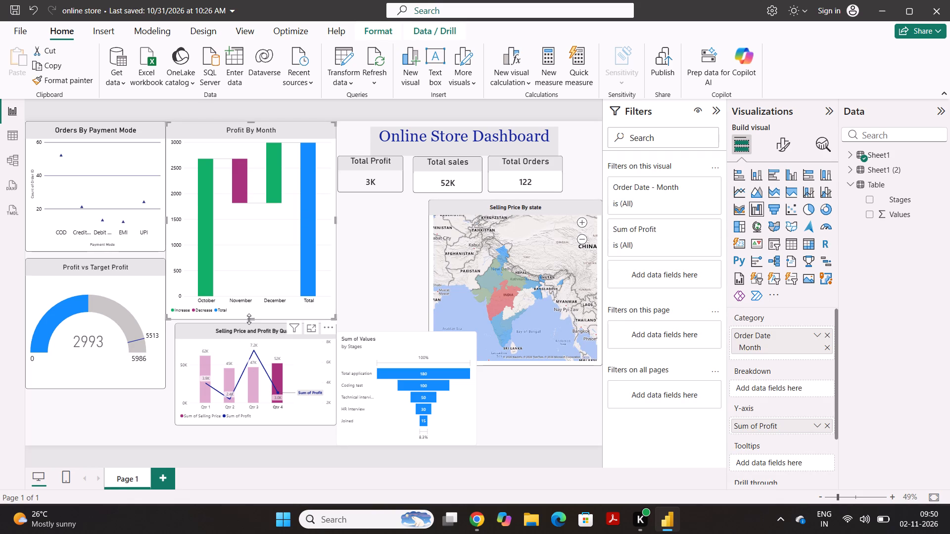
pyautogui.moveTo(249, 319); pyautogui.dragTo(266, 278)
pyautogui.scroll(-1, 260, 288)
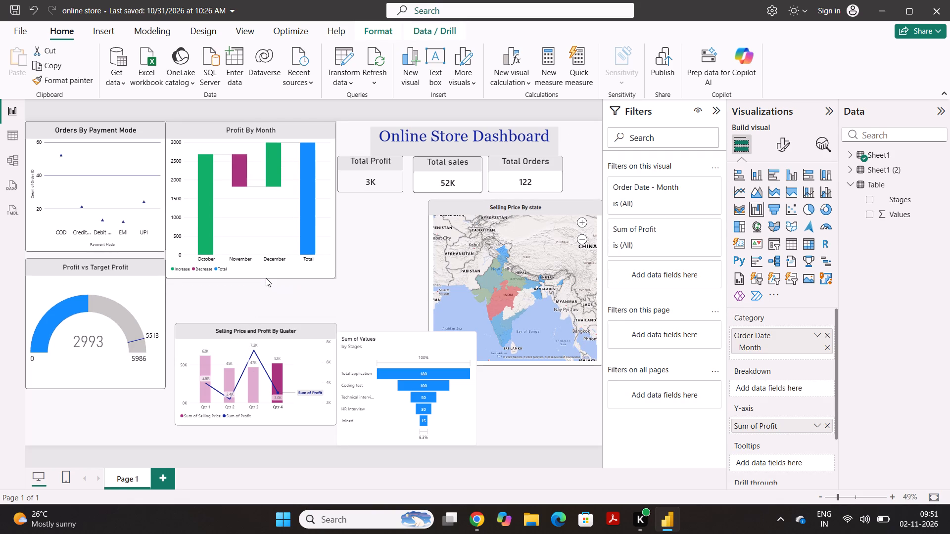
pyautogui.scroll(-1, 266, 278)
pyautogui.moveTo(266, 278); pyautogui.dragTo(268, 268)
pyautogui.scroll(-1, 266, 277)
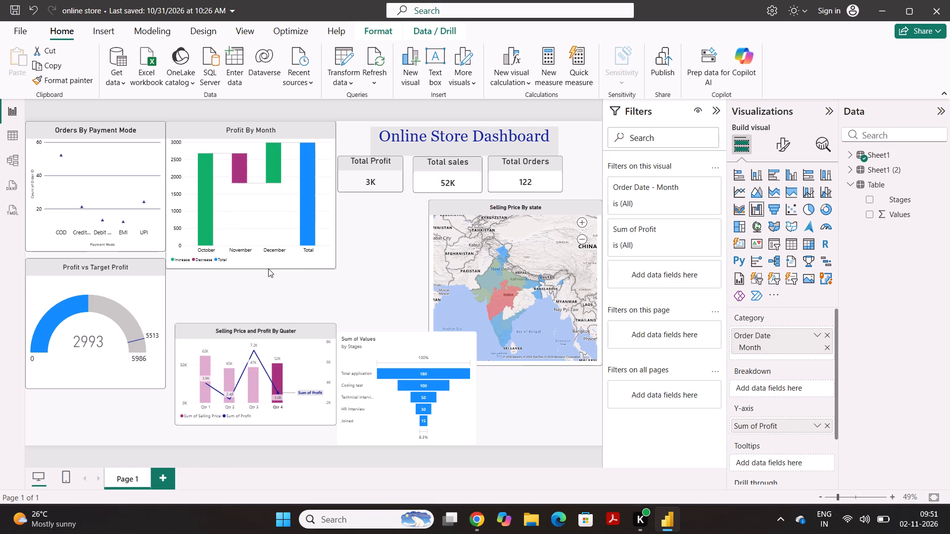
pyautogui.moveTo(268, 268); pyautogui.dragTo(281, 269)
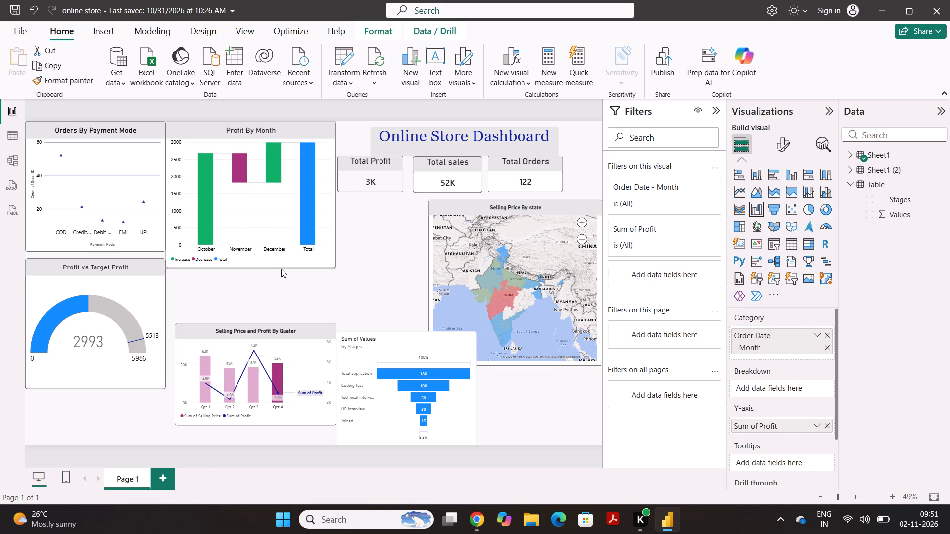
pyautogui.moveTo(281, 269); pyautogui.dragTo(310, 252)
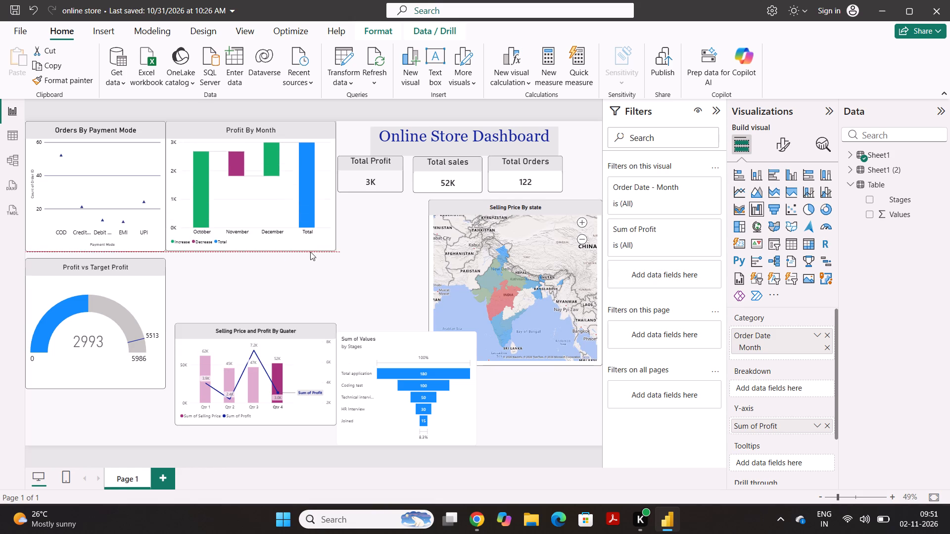
pyautogui.moveTo(310, 252); pyautogui.dragTo(312, 264)
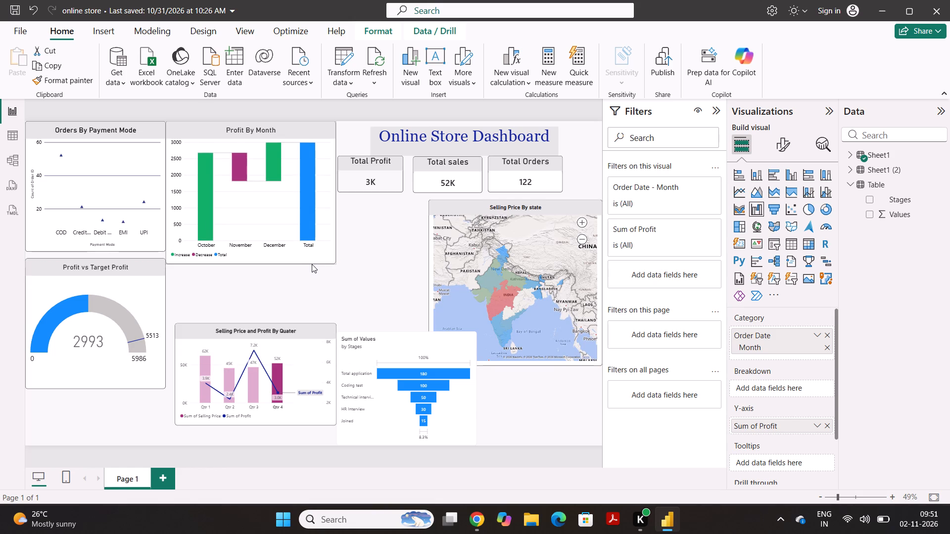
pyautogui.moveTo(312, 264); pyautogui.dragTo(311, 264)
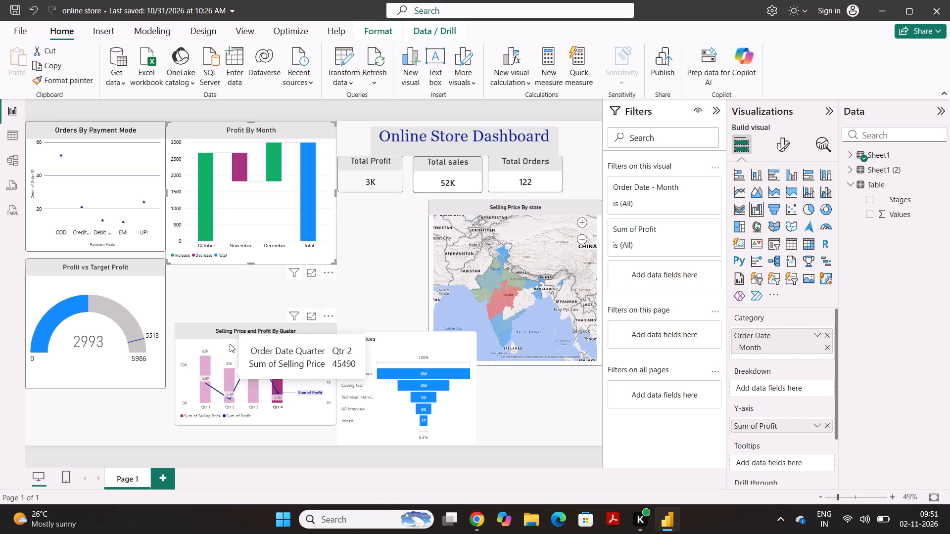
# Move the Selling Price and Profit By Quater chart up beneath the shortened Profit By Month chart, beside the gauge.
pyautogui.click(249, 357)
pyautogui.moveTo(249, 357); pyautogui.dragTo(264, 331)
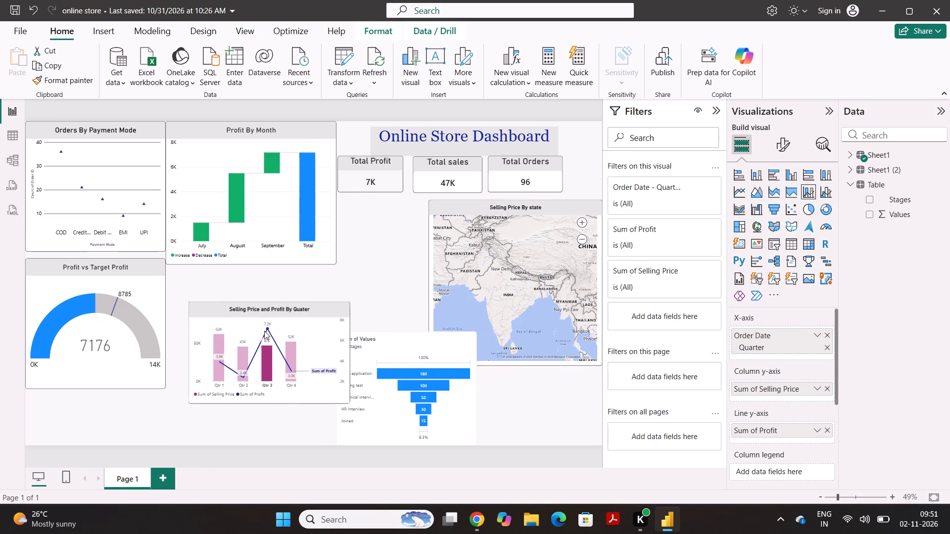
pyautogui.moveTo(264, 331); pyautogui.dragTo(240, 300)
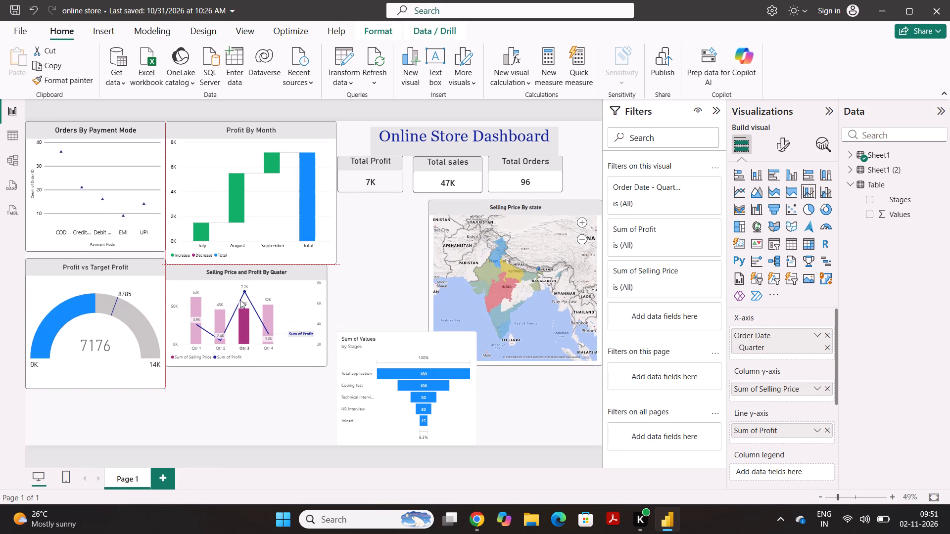
pyautogui.moveTo(240, 300); pyautogui.dragTo(243, 301)
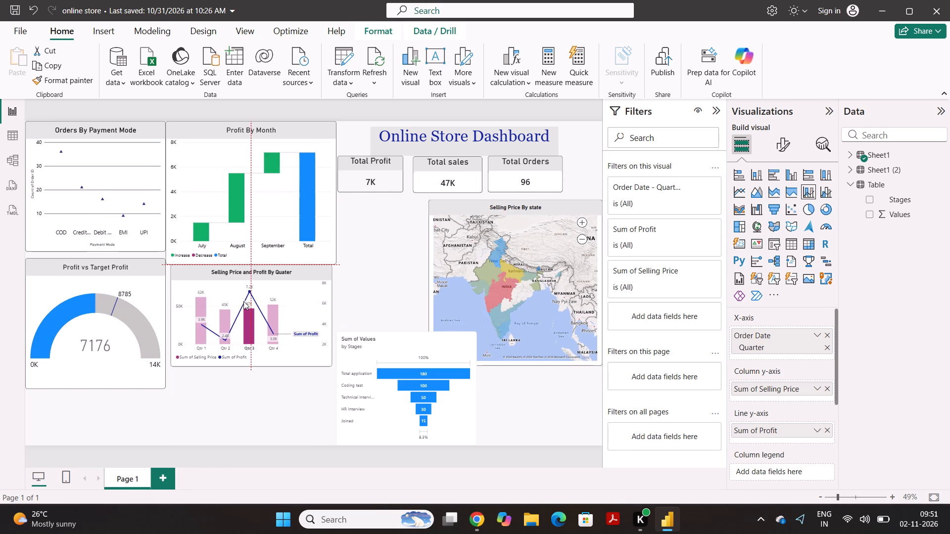
pyautogui.moveTo(243, 301); pyautogui.dragTo(252, 307)
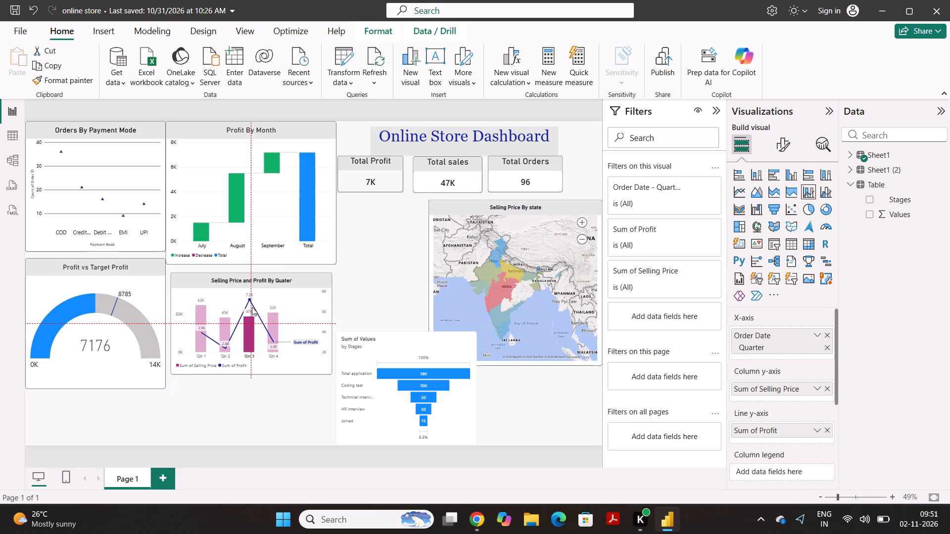
pyautogui.scroll(1, 258, 323)
# Shift the funnel chart slightly toward the page's left along the bottom edge.
pyautogui.moveTo(381, 382); pyautogui.dragTo(390, 388)
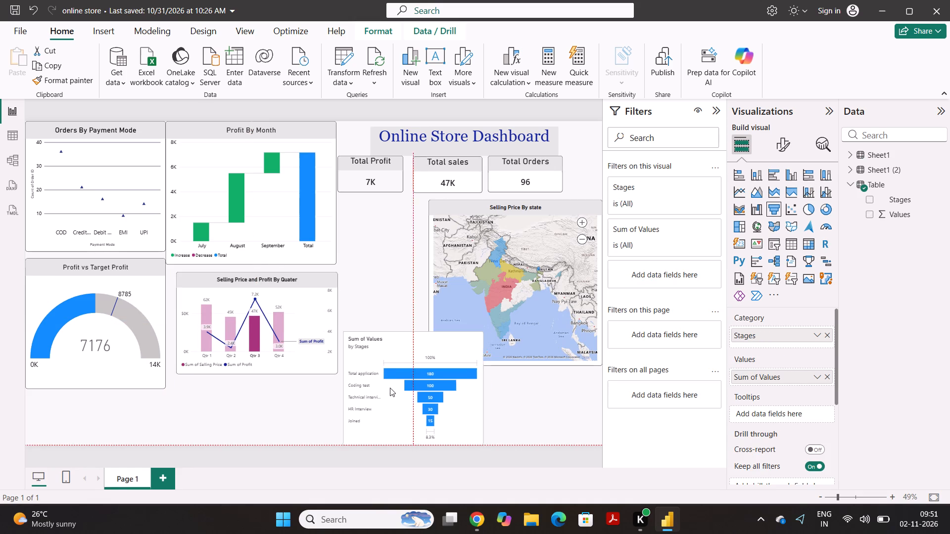
pyautogui.moveTo(390, 388); pyautogui.dragTo(386, 390)
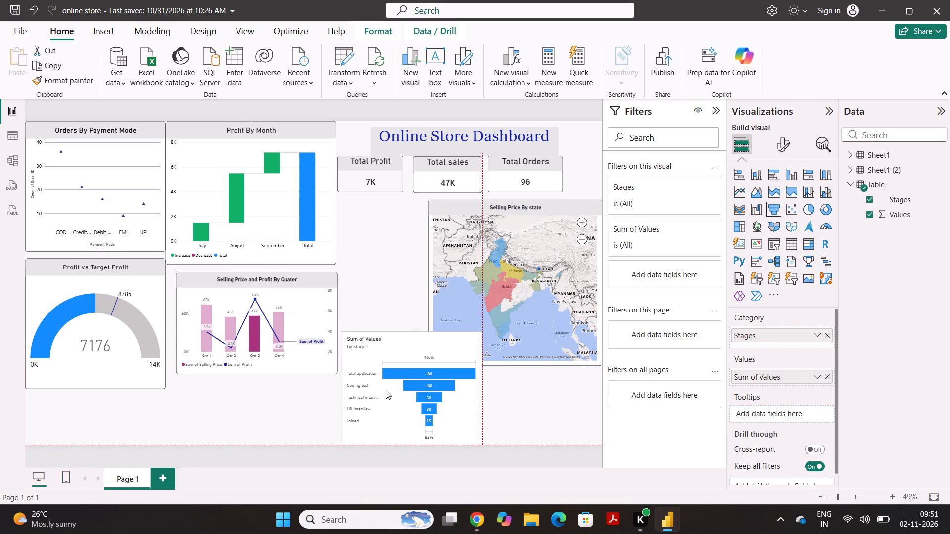
pyautogui.moveTo(386, 390); pyautogui.dragTo(380, 399)
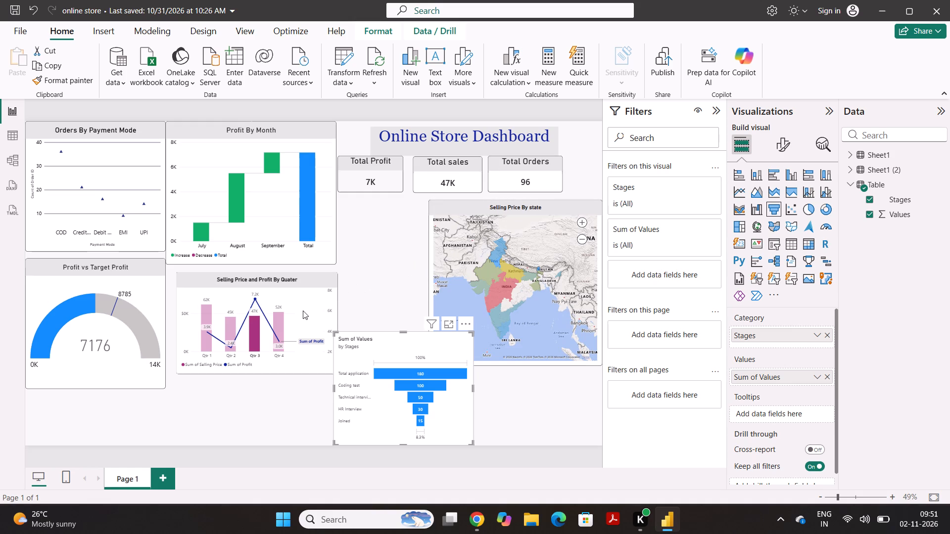
# Move the Selling Price and Profit By Quater chart flush against the gauge and the bottom of Profit By Month, and clear the selection.
pyautogui.moveTo(301, 311); pyautogui.dragTo(292, 303)
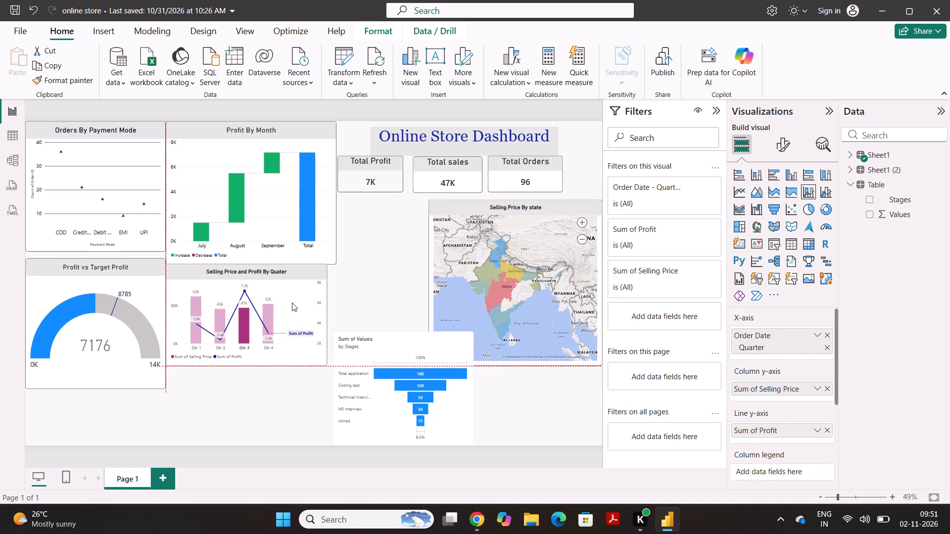
pyautogui.moveTo(292, 303); pyautogui.dragTo(292, 302)
pyautogui.click(265, 405)
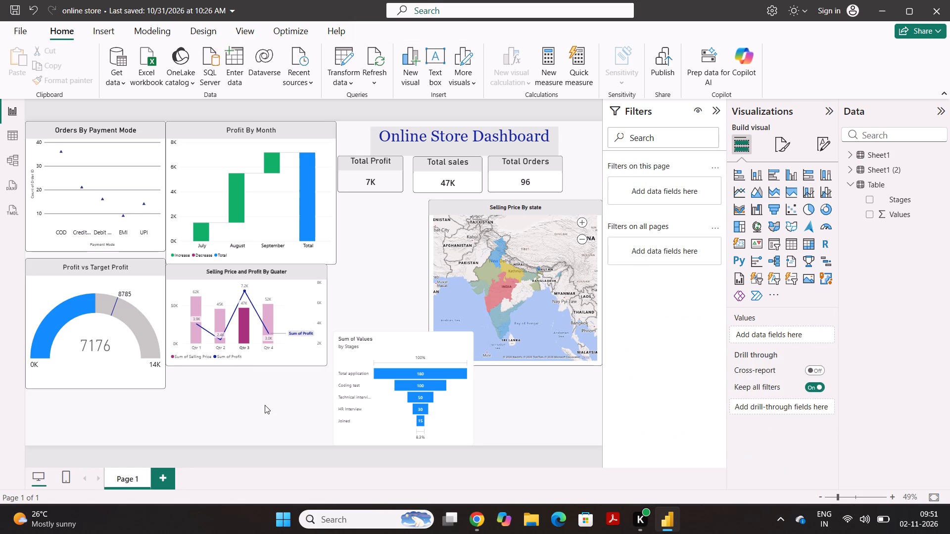
# Shift the funnel chart left to the Quater chart's outer edge and shrink it from its upper corner until it clears the map.
pyautogui.moveTo(380, 386); pyautogui.dragTo(365, 383)
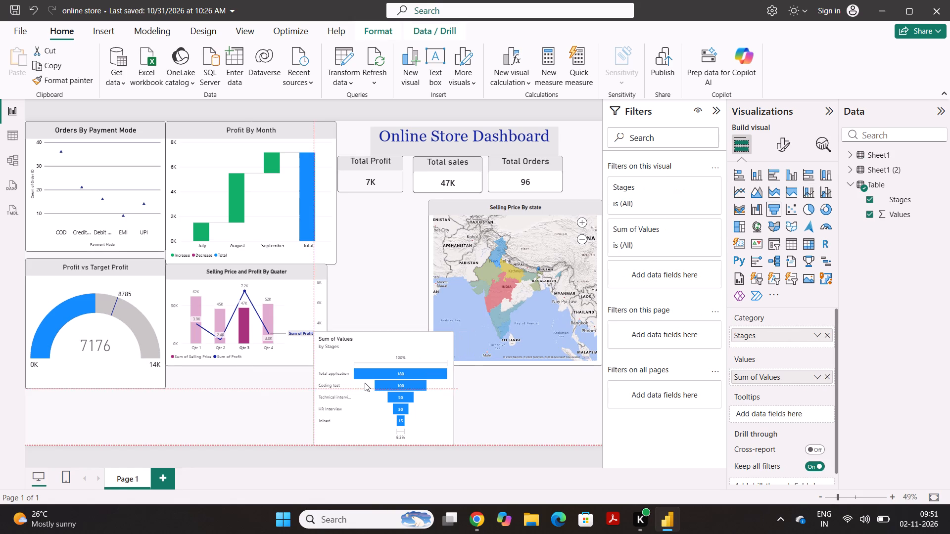
pyautogui.moveTo(365, 383); pyautogui.dragTo(368, 386)
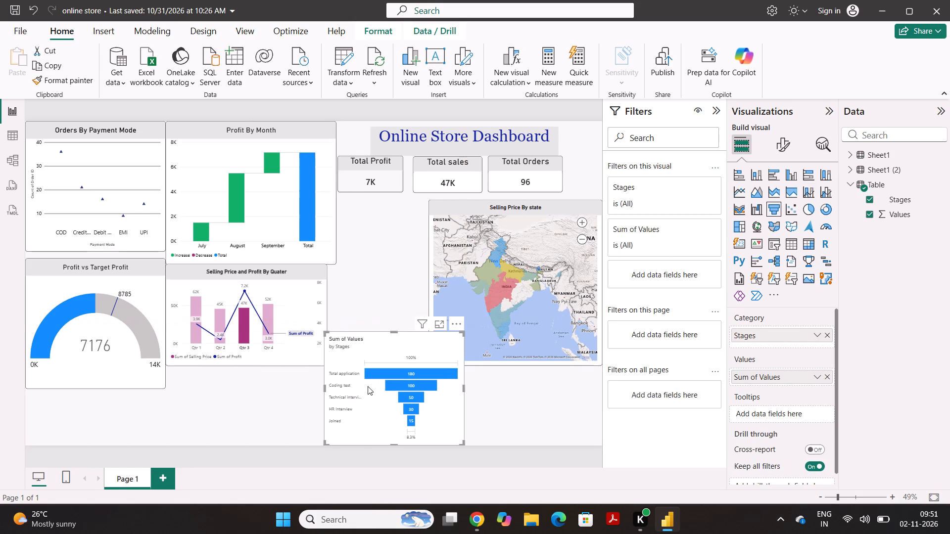
pyautogui.moveTo(464, 334); pyautogui.dragTo(455, 347)
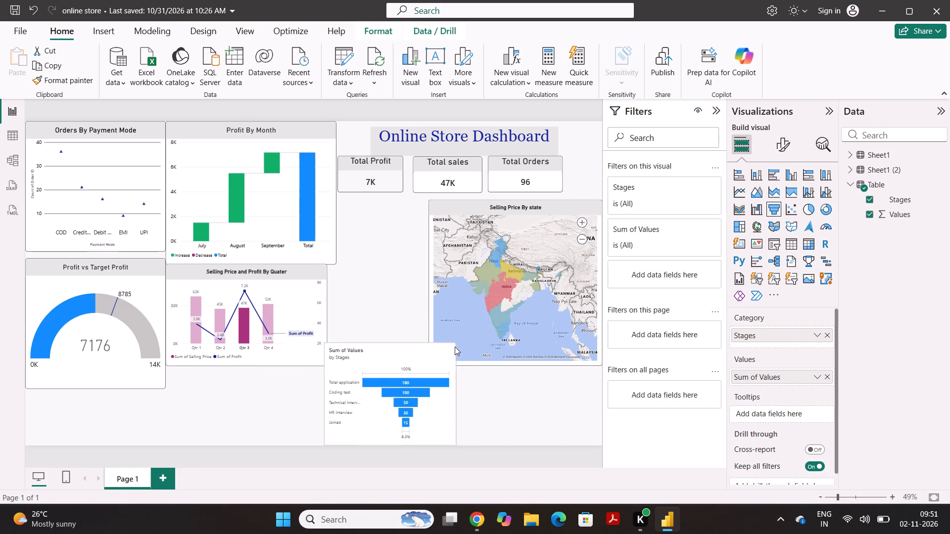
pyautogui.moveTo(455, 347); pyautogui.dragTo(440, 367)
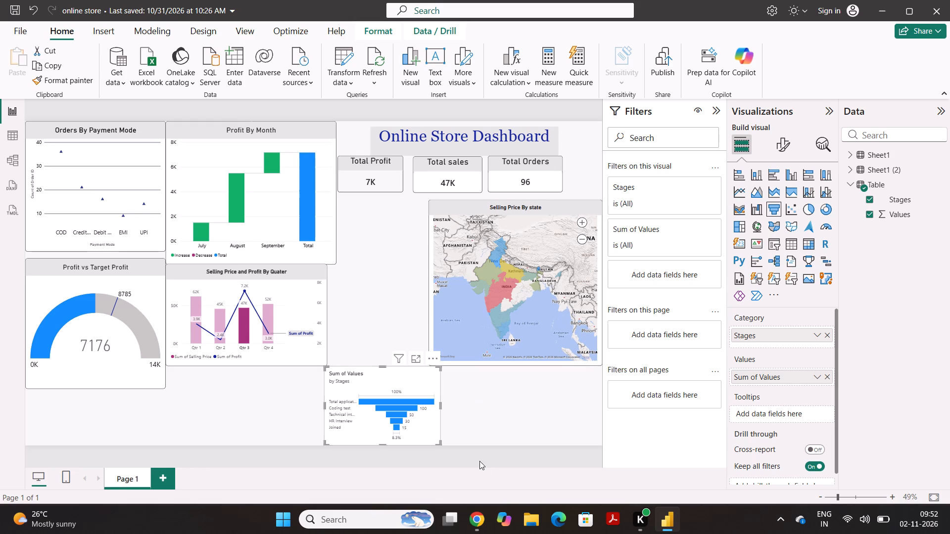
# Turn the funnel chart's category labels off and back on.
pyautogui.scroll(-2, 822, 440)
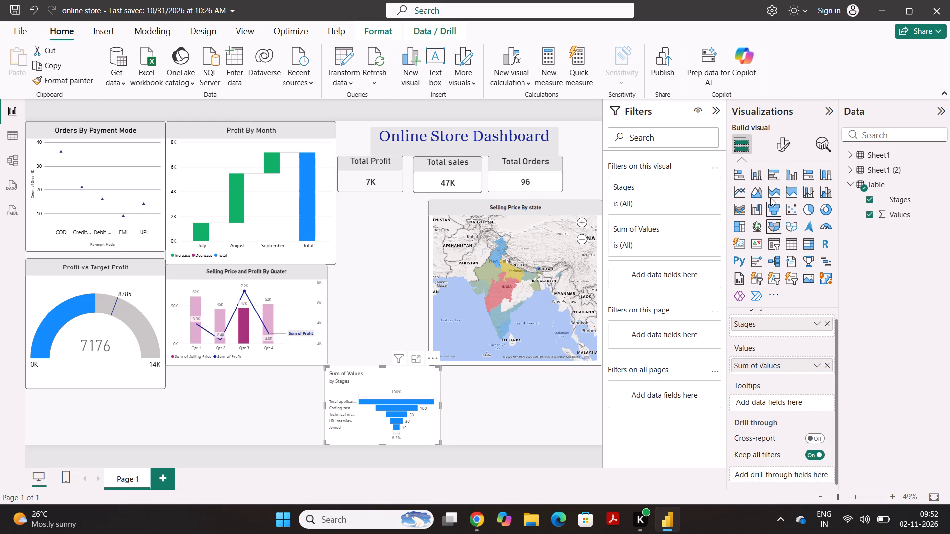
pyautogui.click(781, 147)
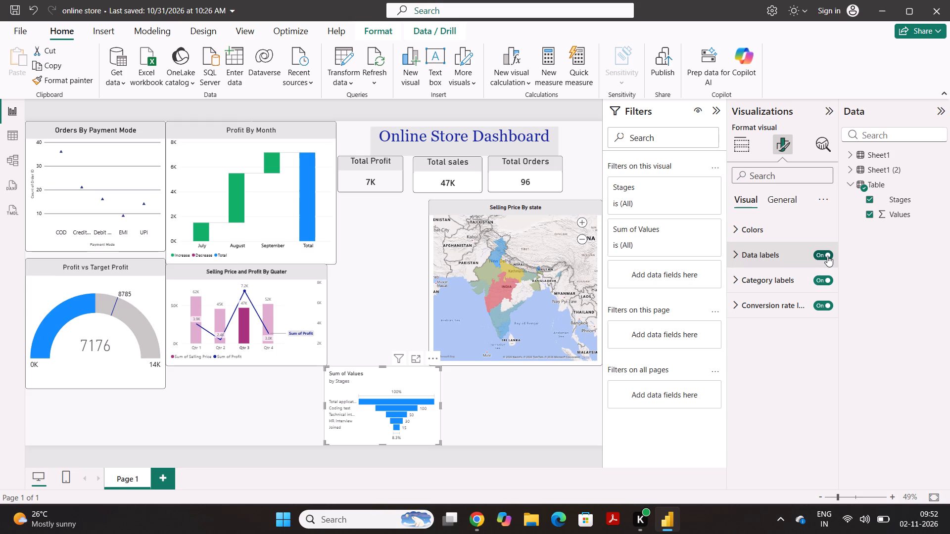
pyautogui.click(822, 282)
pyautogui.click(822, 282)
# Color the funnel bars with a gradient based on the count of Stages, gold for the lowest value and red for the highest.
pyautogui.click(819, 233)
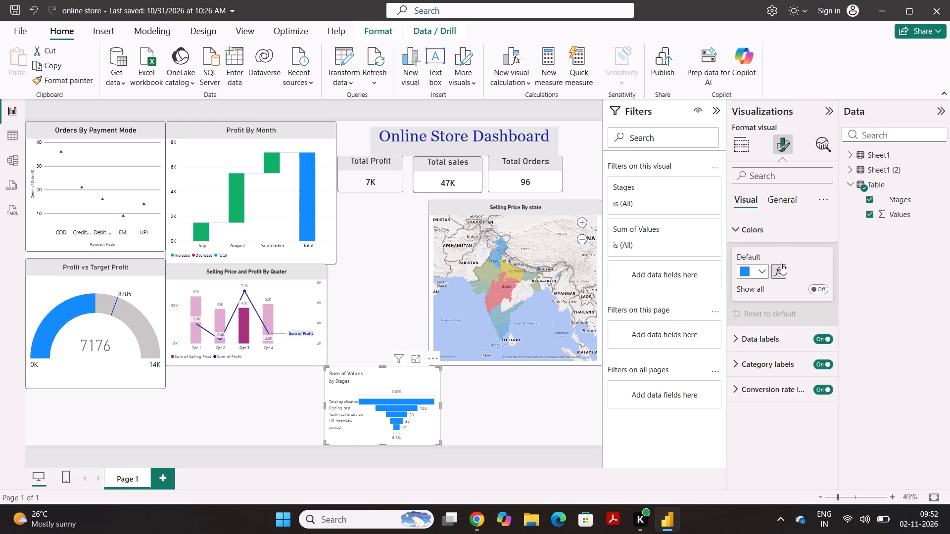
pyautogui.click(777, 267)
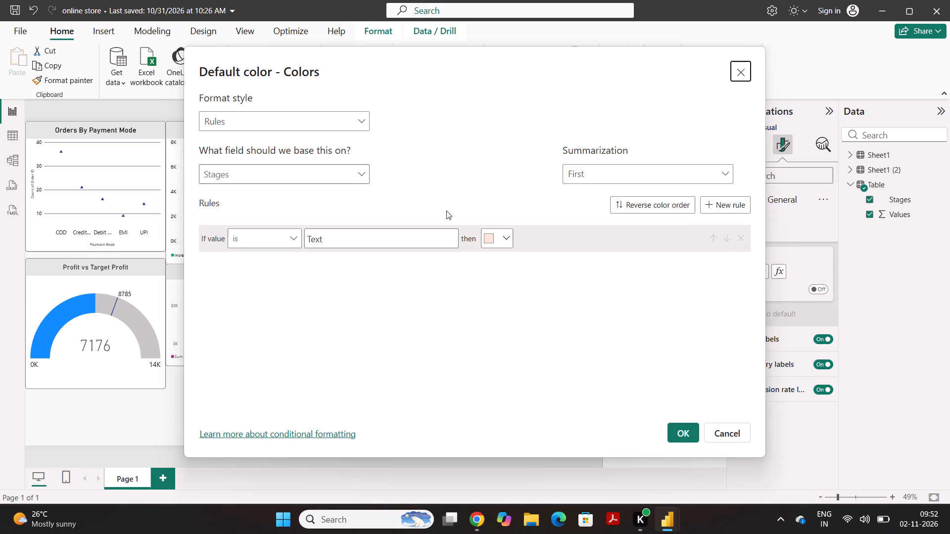
pyautogui.click(360, 126)
pyautogui.click(344, 136)
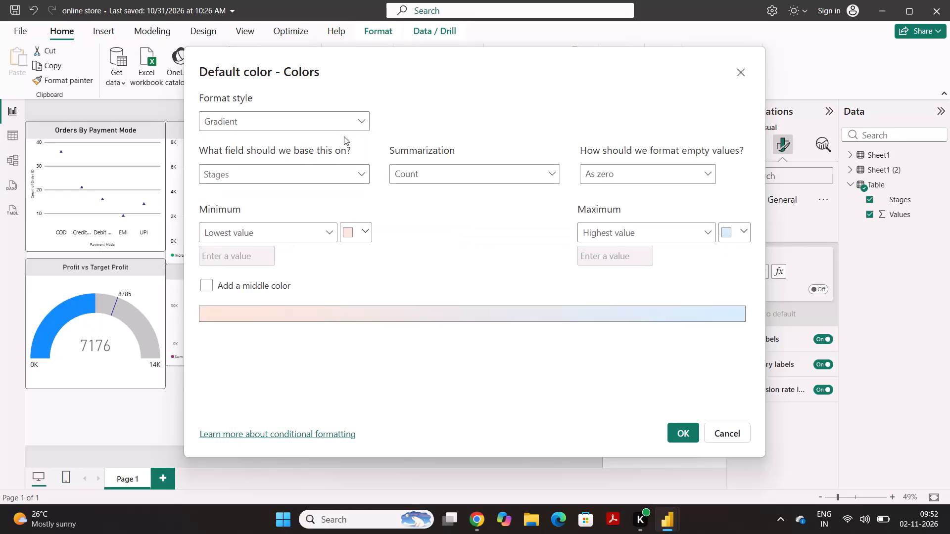
pyautogui.click(369, 233)
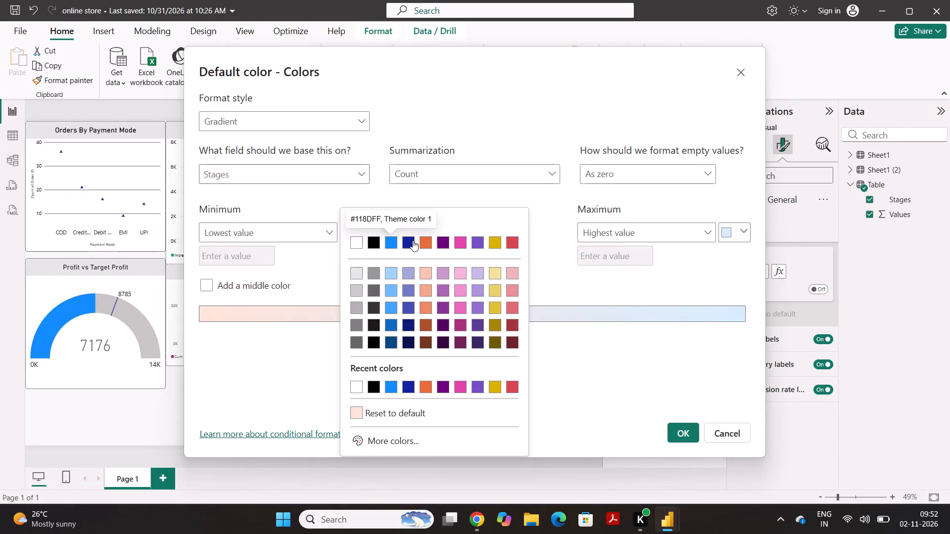
pyautogui.click(493, 239)
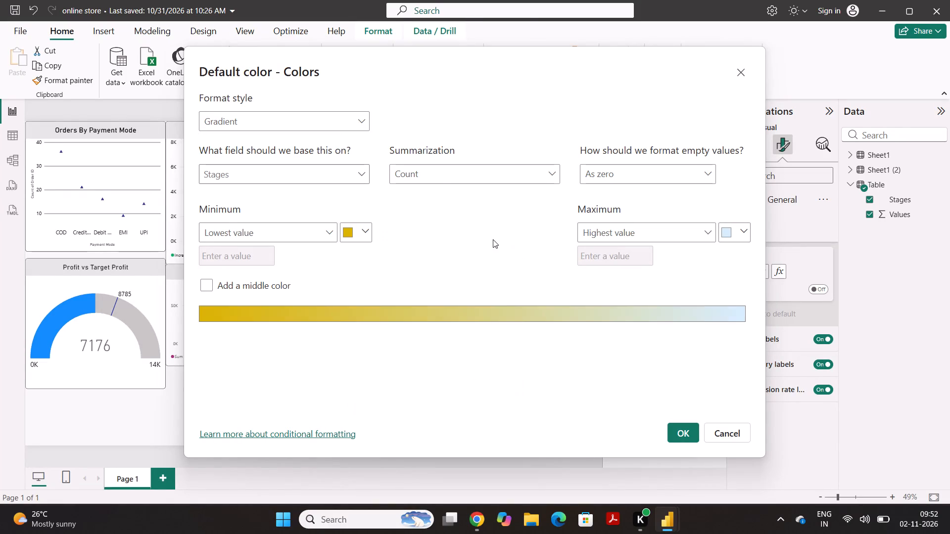
pyautogui.click(708, 228)
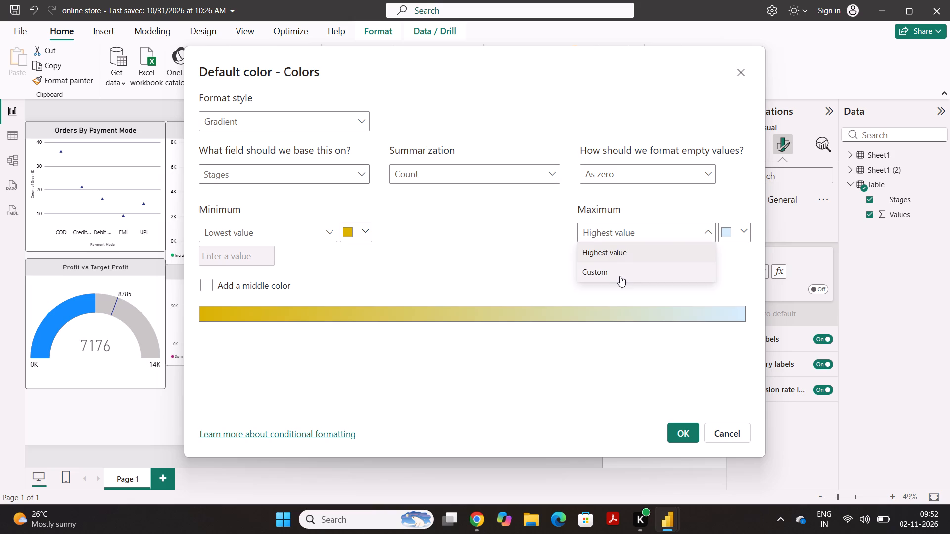
pyautogui.click(748, 230)
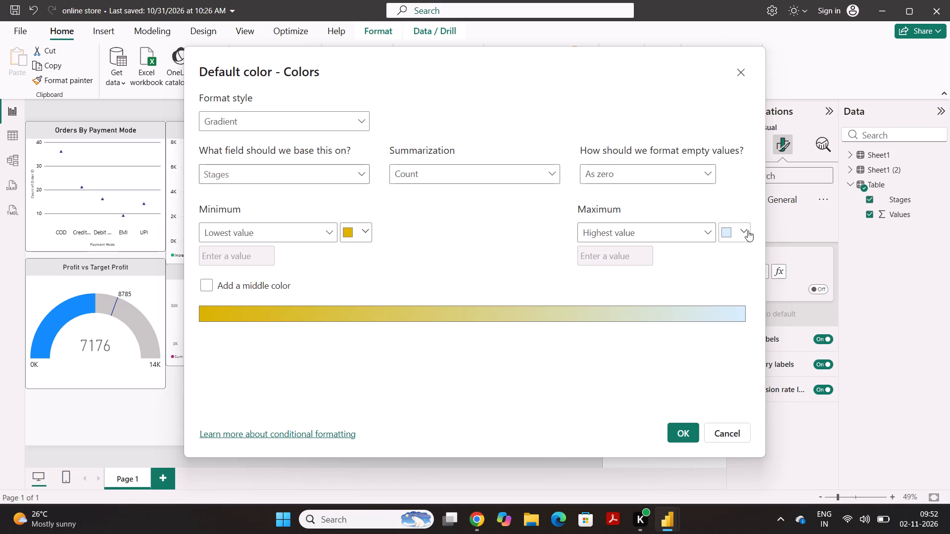
pyautogui.click(747, 230)
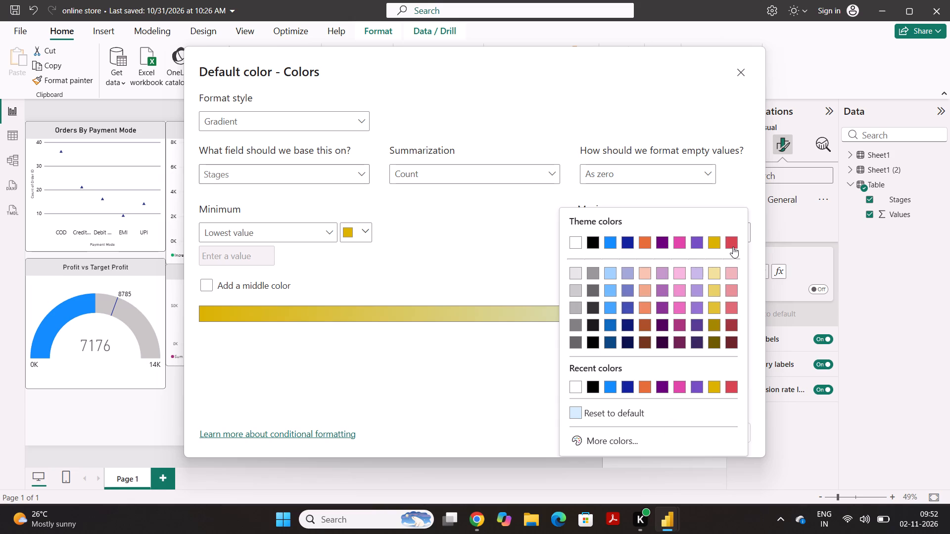
pyautogui.click(733, 246)
pyautogui.click(677, 434)
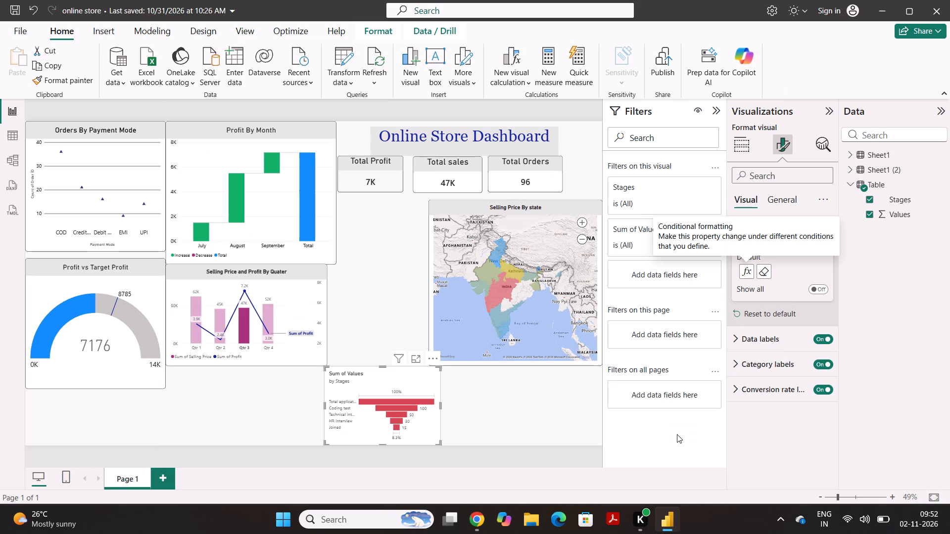
pyautogui.scroll(-1, 541, 428)
# Make the funnel chart taller from its top edge so it starts slightly above the bottom of the Selling Price and Profit By Quater chart.
pyautogui.moveTo(383, 364); pyautogui.dragTo(384, 357)
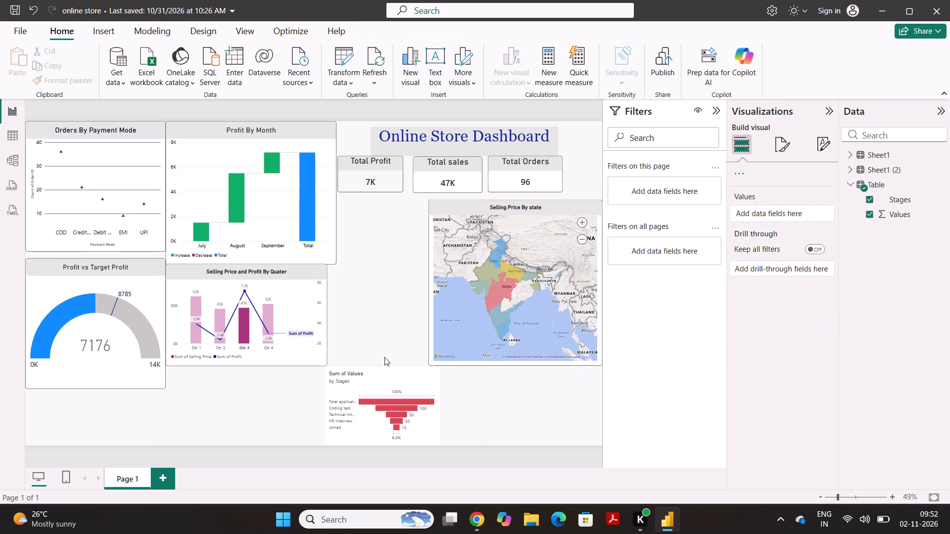
pyautogui.moveTo(384, 357); pyautogui.dragTo(382, 351)
pyautogui.click(388, 374)
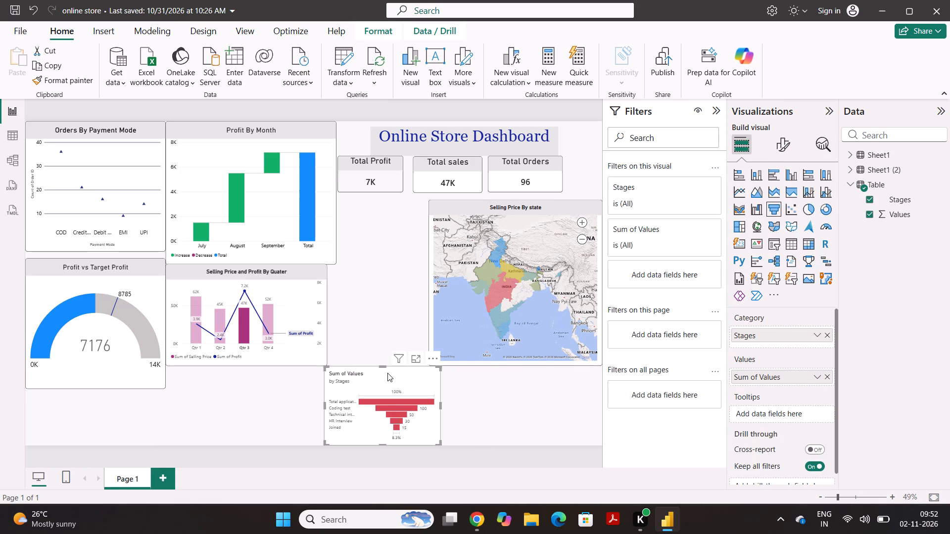
pyautogui.moveTo(381, 367); pyautogui.dragTo(379, 316)
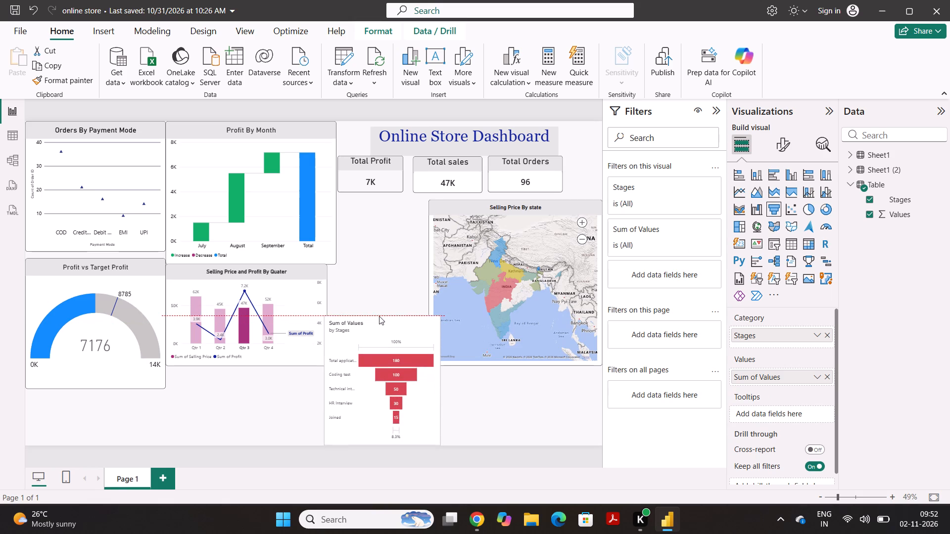
pyautogui.moveTo(379, 316); pyautogui.dragTo(388, 244)
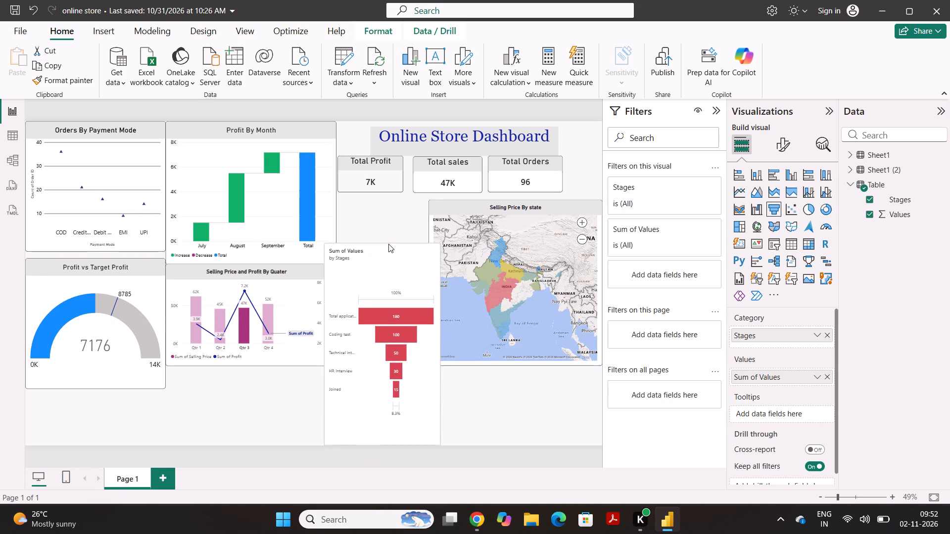
pyautogui.moveTo(388, 244); pyautogui.dragTo(385, 342)
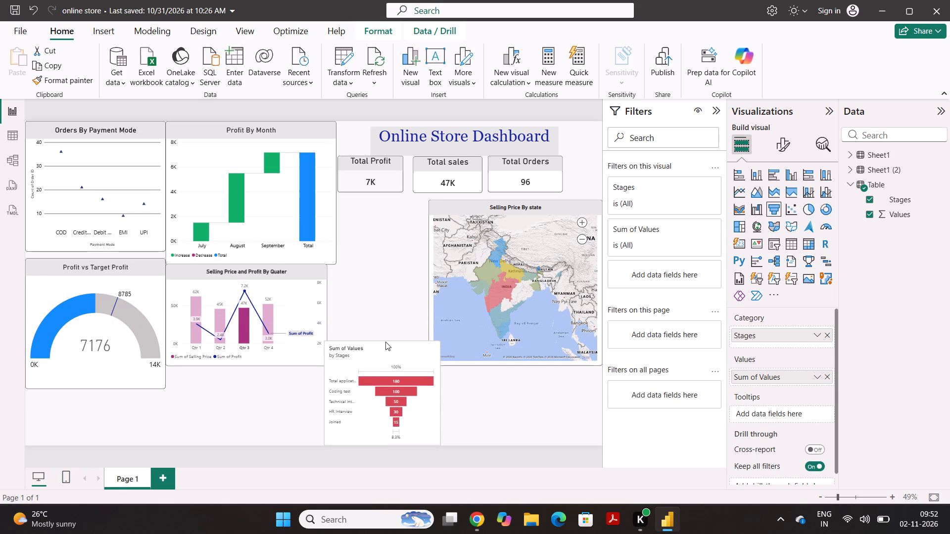
pyautogui.moveTo(385, 342); pyautogui.dragTo(386, 329)
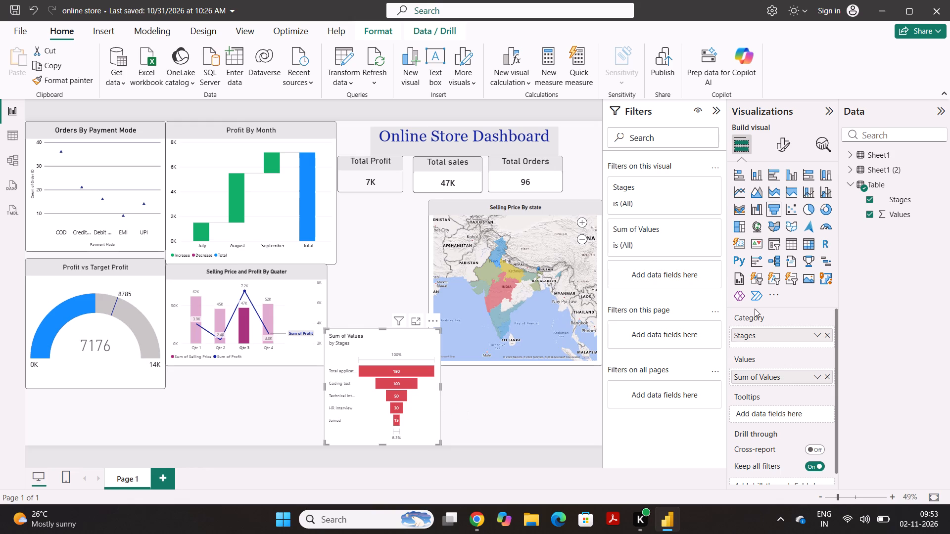
# Add a blue middle color to the funnel bars' gradient at the middle value.
pyautogui.click(785, 142)
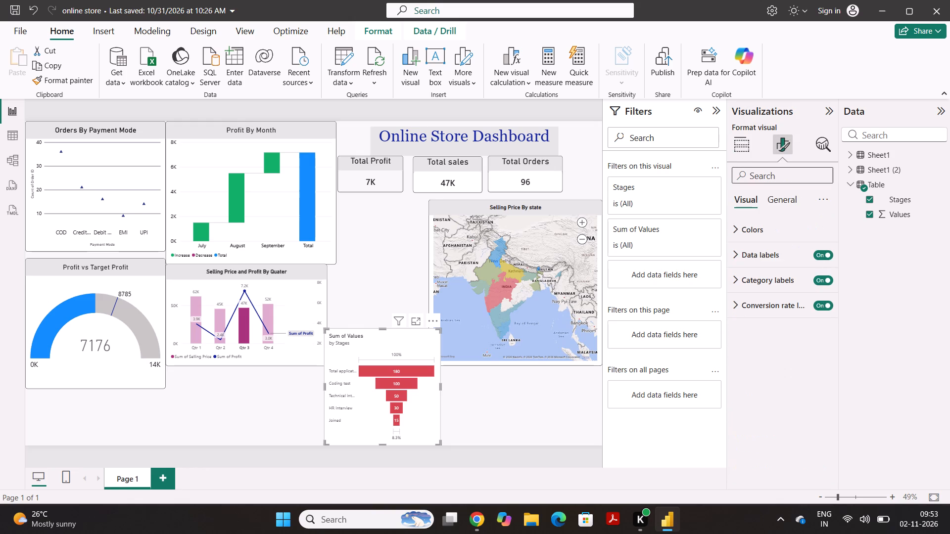
pyautogui.click(766, 237)
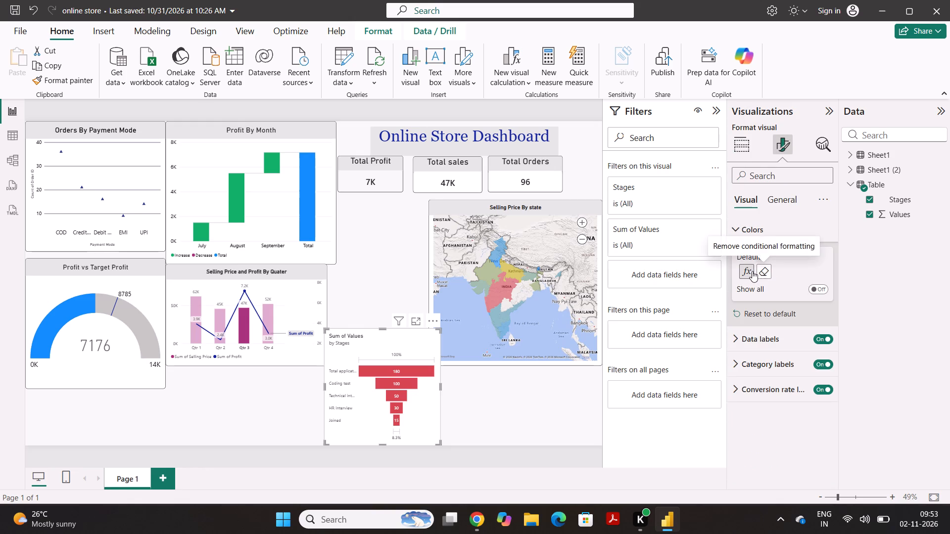
pyautogui.click(752, 270)
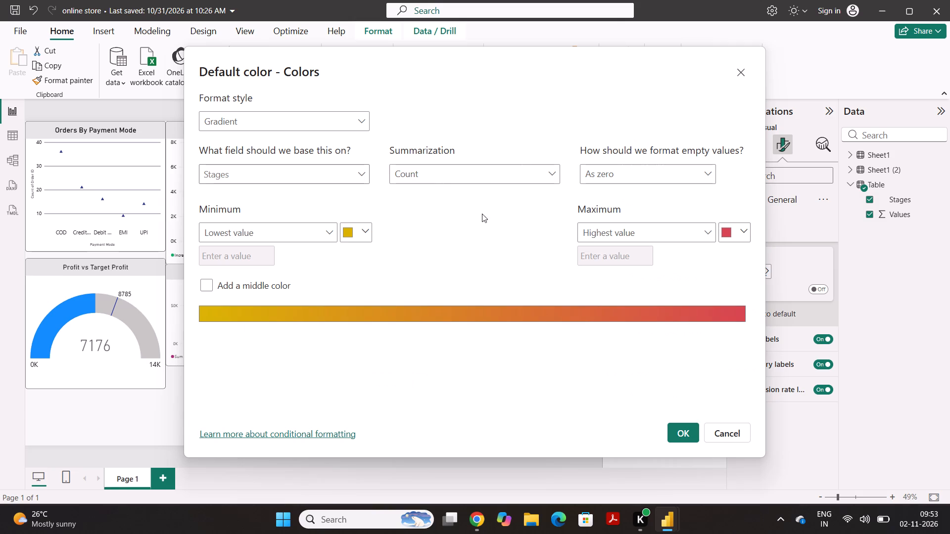
pyautogui.click(206, 289)
pyautogui.click(553, 231)
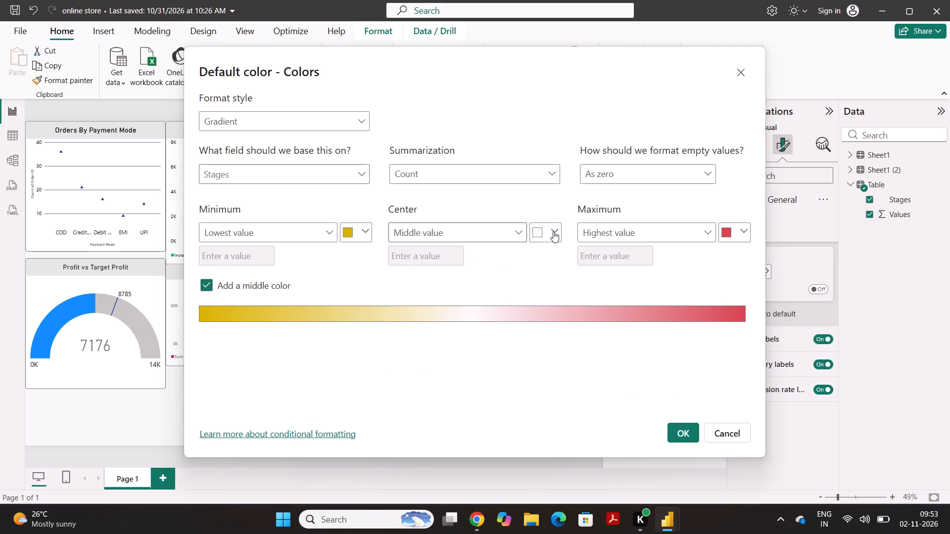
pyautogui.click(584, 321)
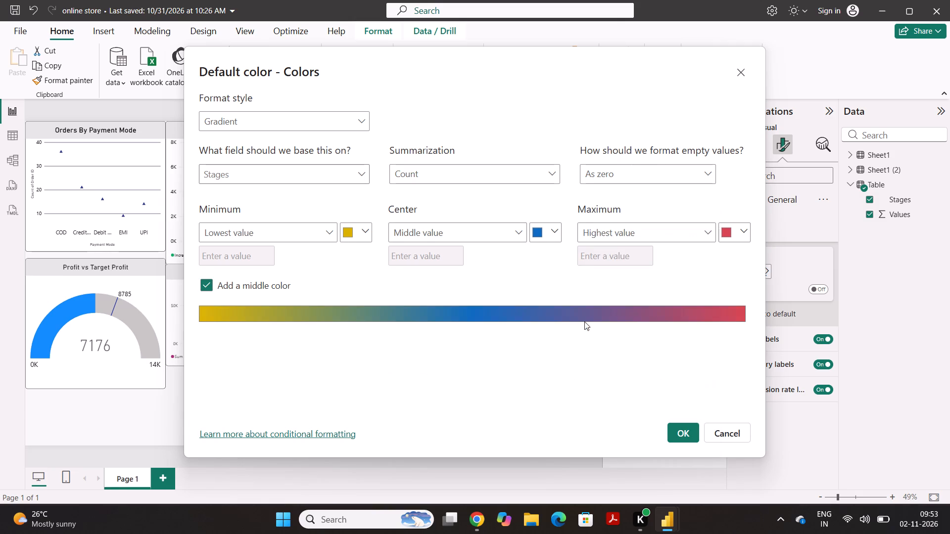
pyautogui.click(684, 437)
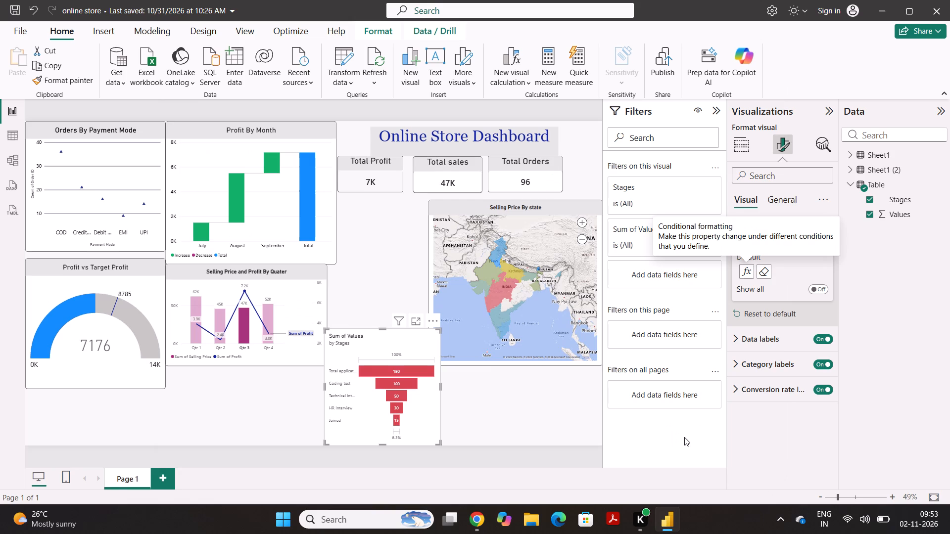
# Show the individual color settings for all stages of the funnel chart.
pyautogui.click(823, 285)
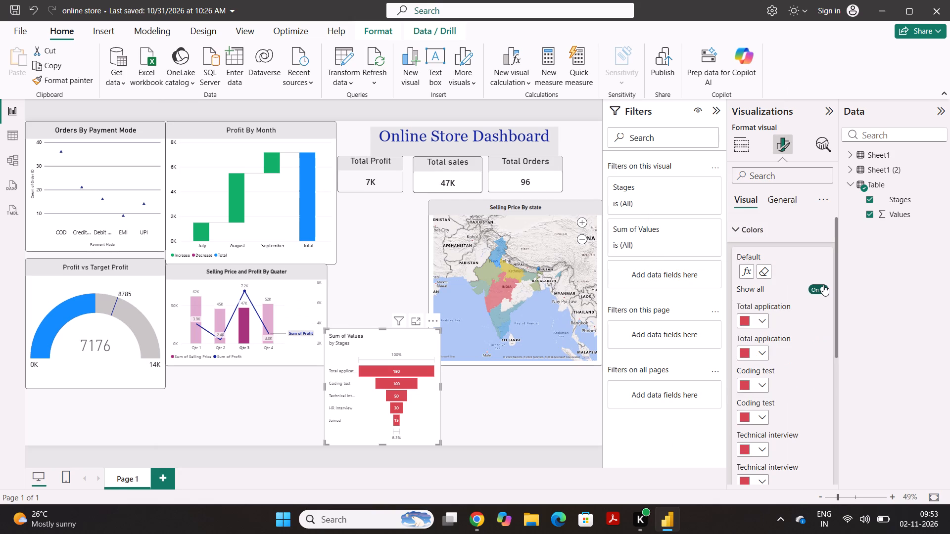
# Review the gradient settings of the funnel bars' default color and the list of individual stage colors.
pyautogui.scroll(2, 744, 269)
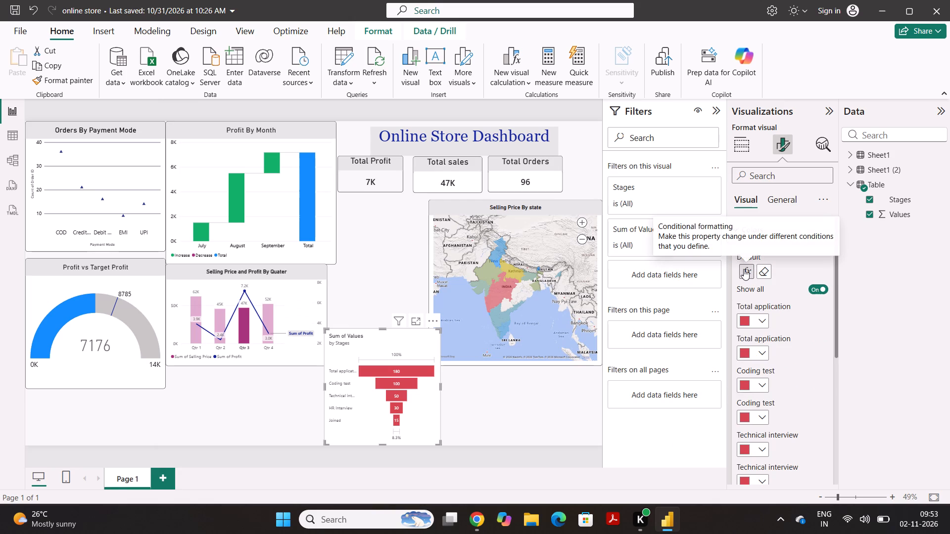
pyautogui.click(744, 269)
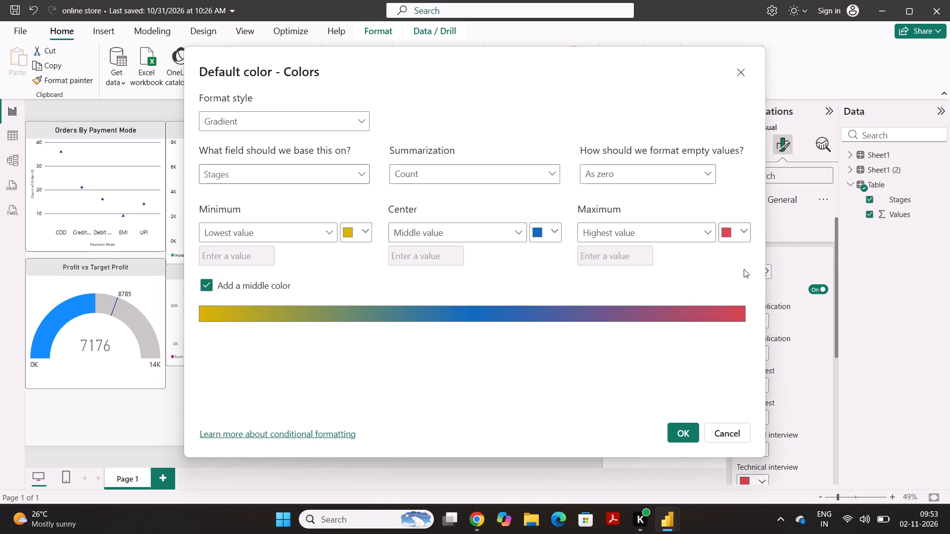
pyautogui.click(692, 432)
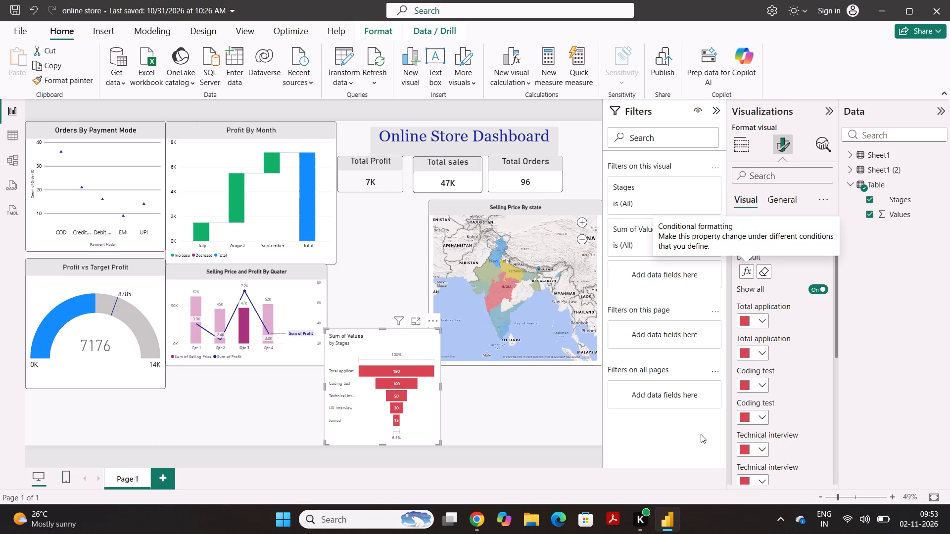
pyautogui.scroll(-1, 709, 435)
pyautogui.scroll(-3, 753, 424)
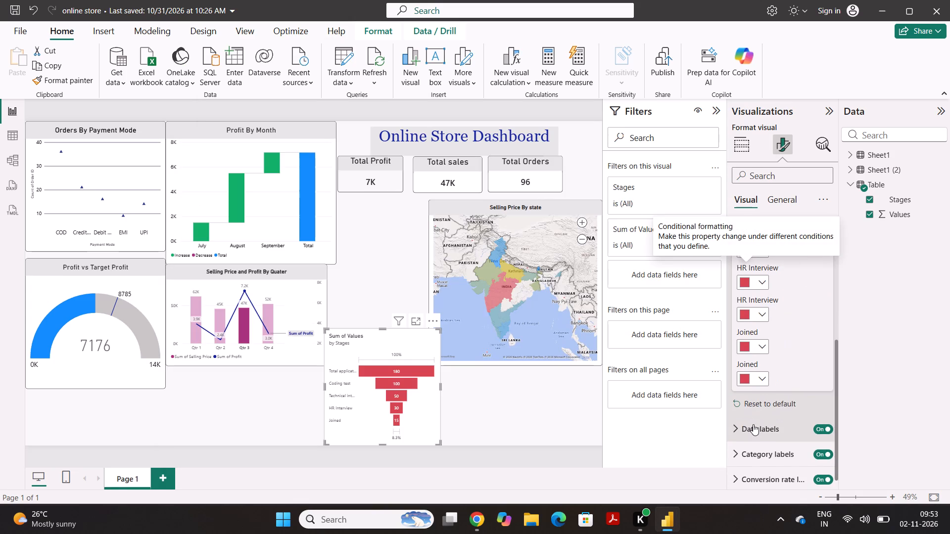
pyautogui.scroll(-1, 753, 424)
pyautogui.scroll(5, 753, 424)
# Color the funnel's Total application bar light orange and its Coding test bar pink.
pyautogui.click(762, 321)
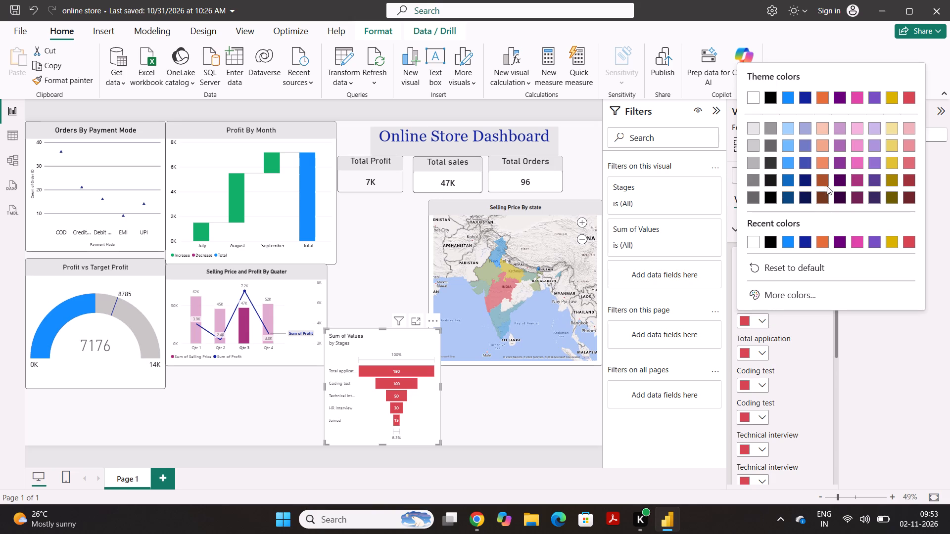
pyautogui.click(824, 162)
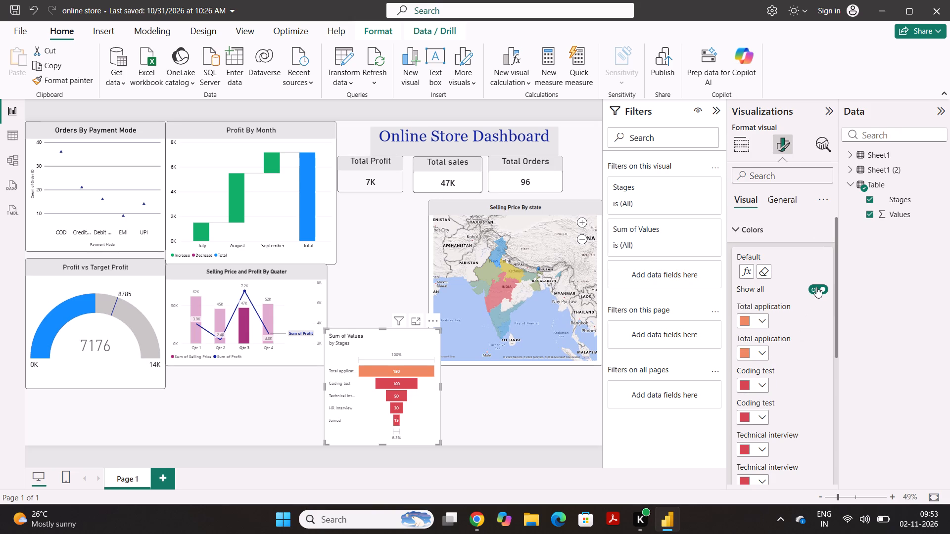
pyautogui.click(763, 387)
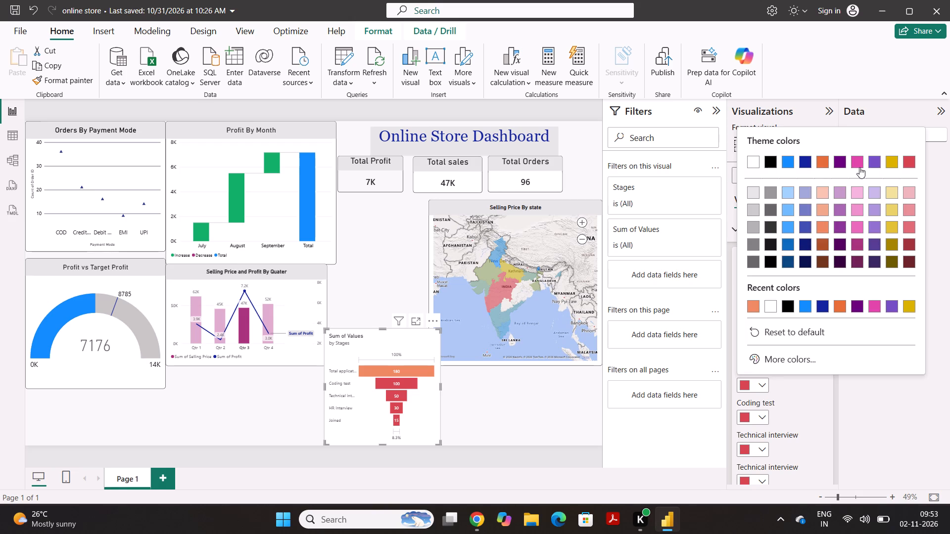
pyautogui.click(860, 165)
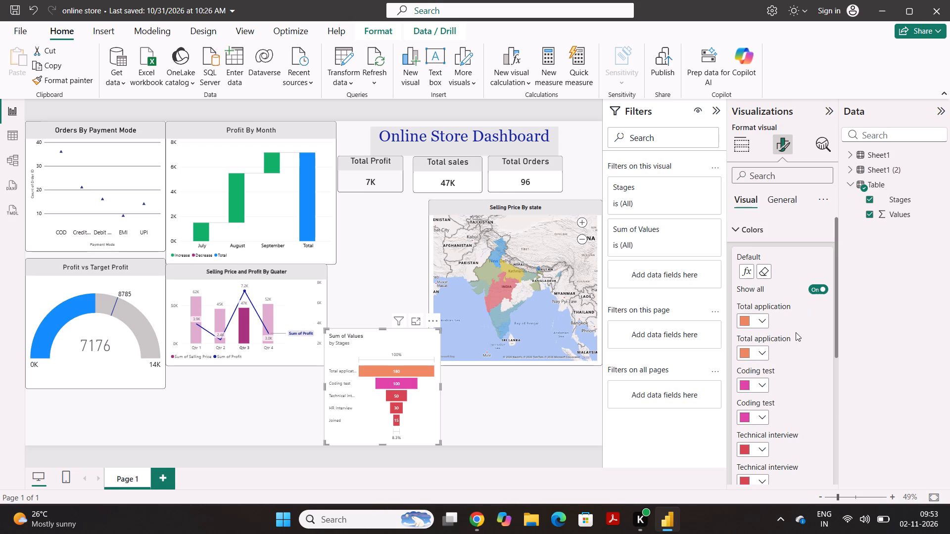
# Color the funnel's Technical interview bar purple and its Joined bar black, 10% lighter.
pyautogui.scroll(-1, 761, 431)
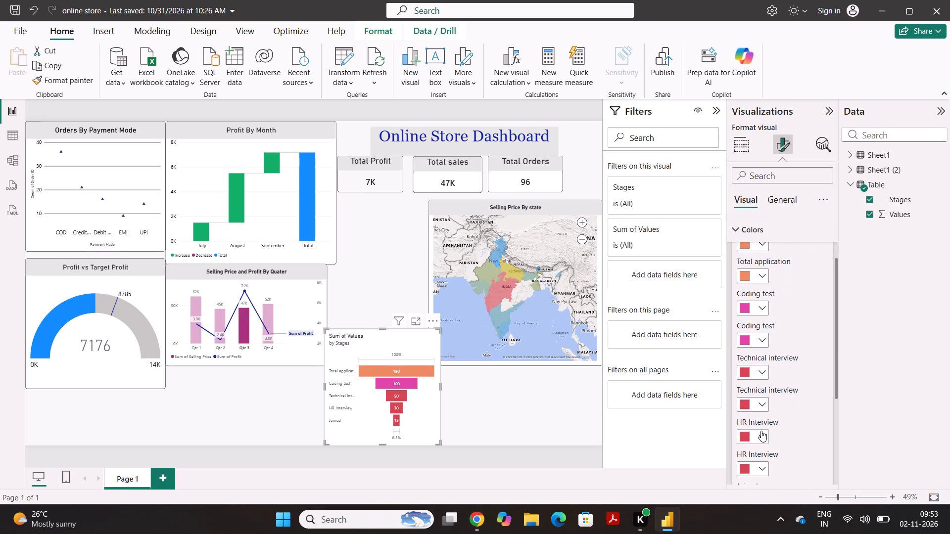
pyautogui.scroll(-1, 761, 431)
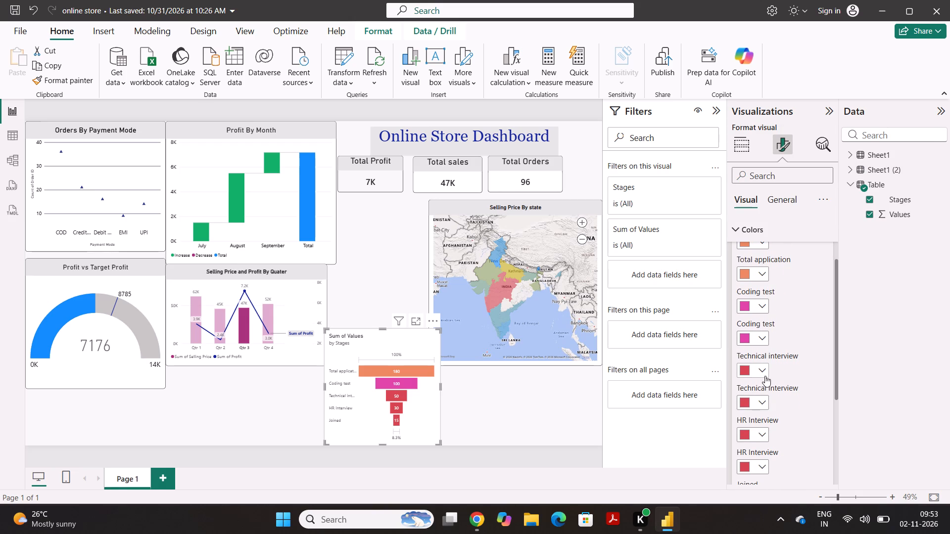
pyautogui.click(765, 374)
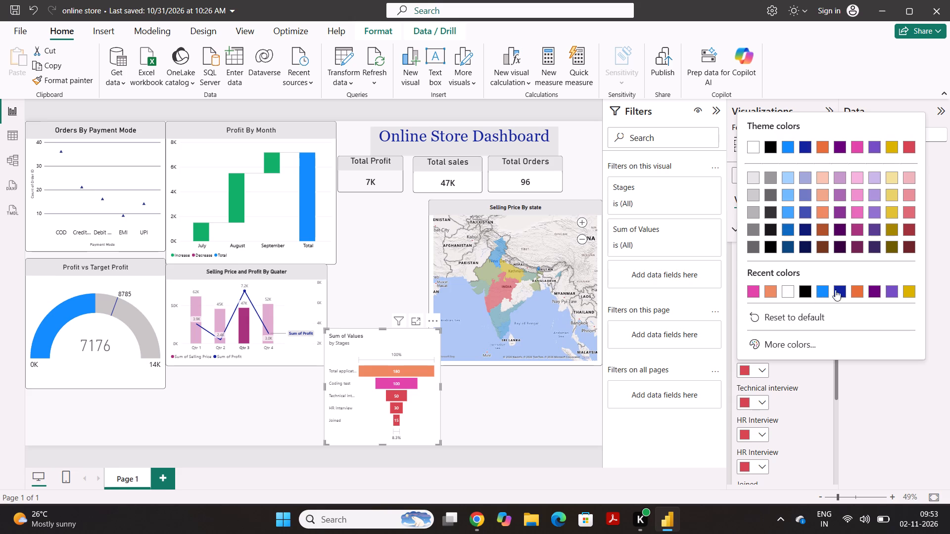
pyautogui.click(897, 289)
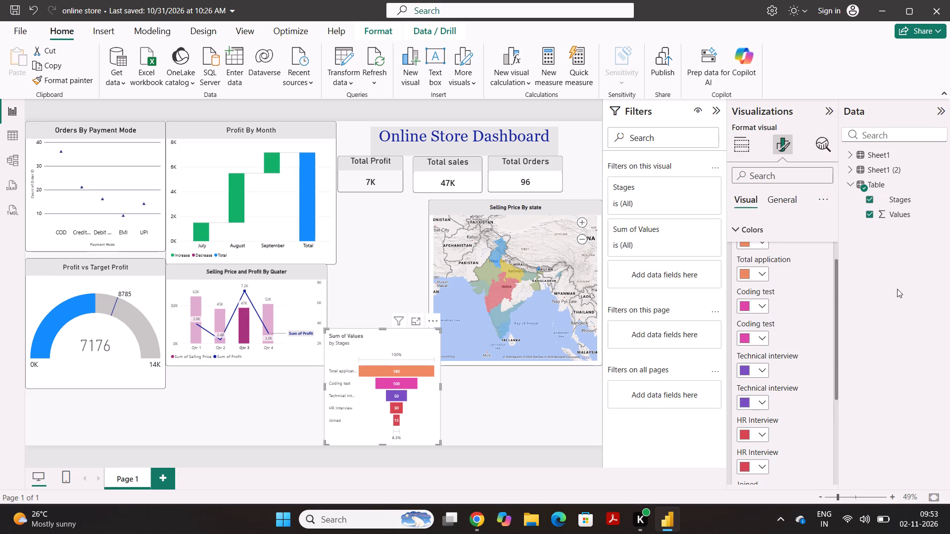
pyautogui.scroll(-2, 819, 391)
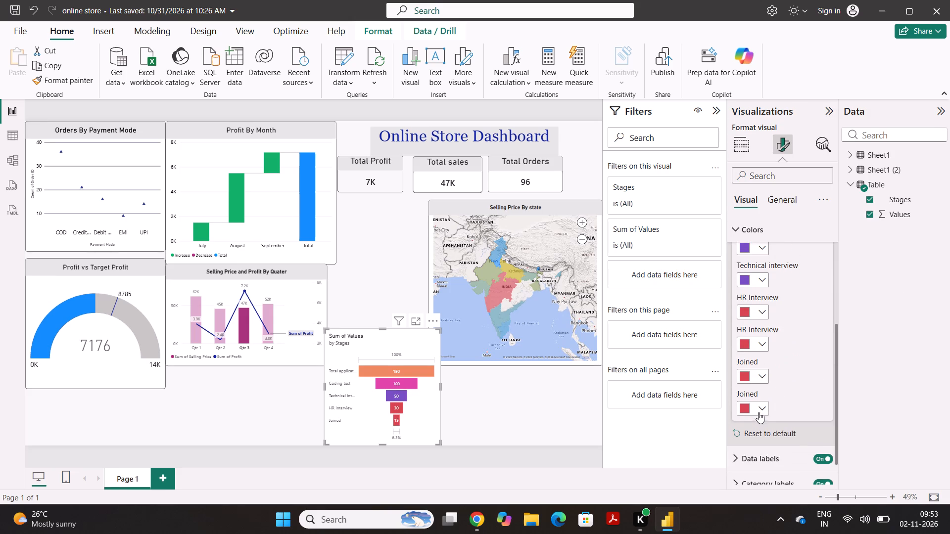
pyautogui.click(758, 413)
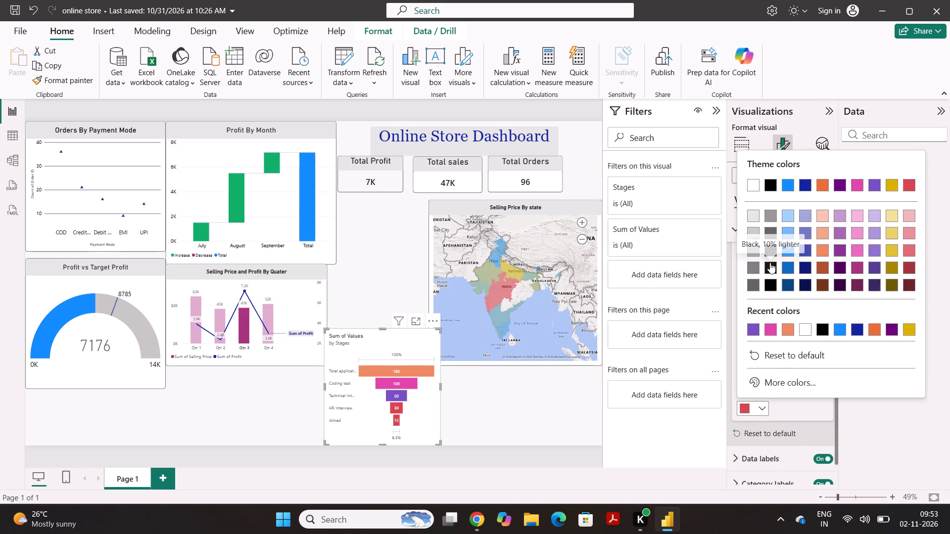
pyautogui.click(770, 263)
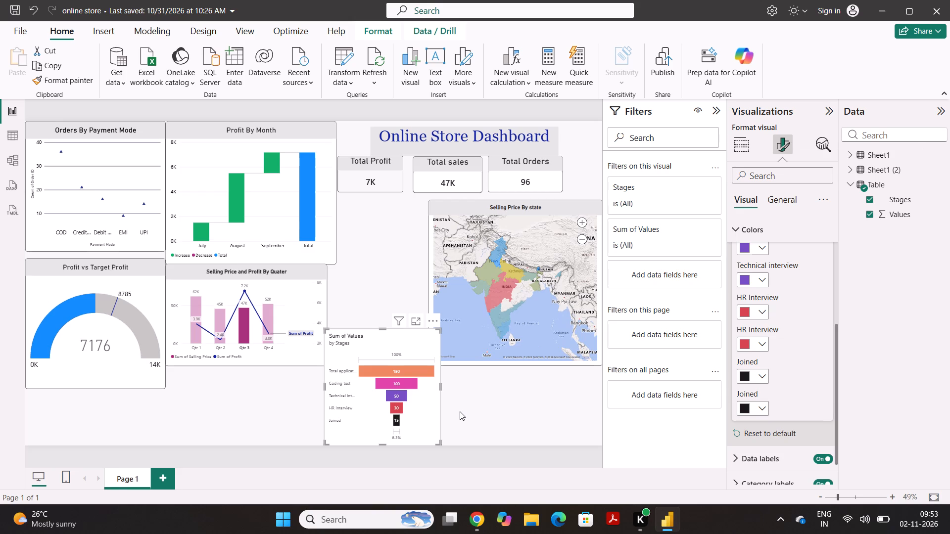
pyautogui.scroll(-1, 460, 411)
pyautogui.click(460, 411)
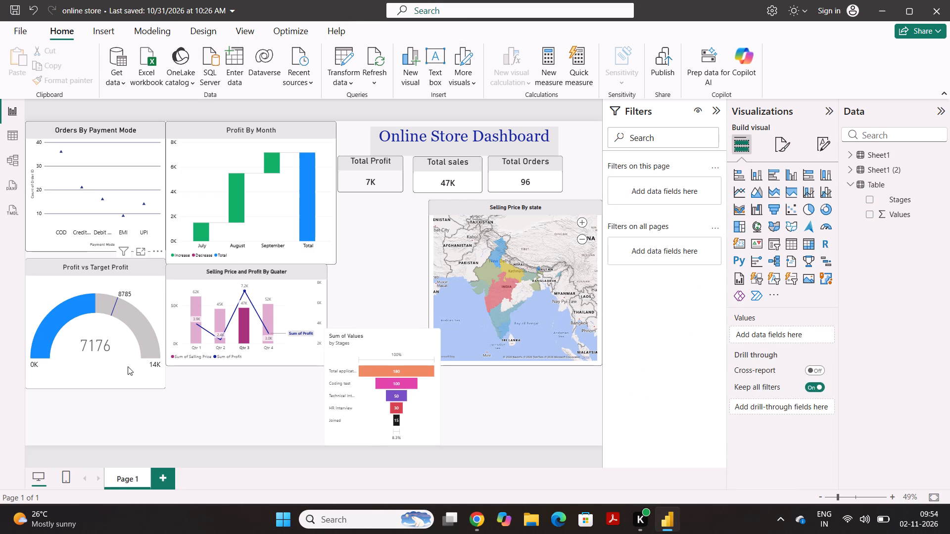
# Move the Profit vs Target Profit gauge and the Selling Price and Profit By Quater chart down to the page's bottom edge.
pyautogui.moveTo(108, 365); pyautogui.dragTo(95, 420)
pyautogui.moveTo(249, 357); pyautogui.dragTo(249, 375)
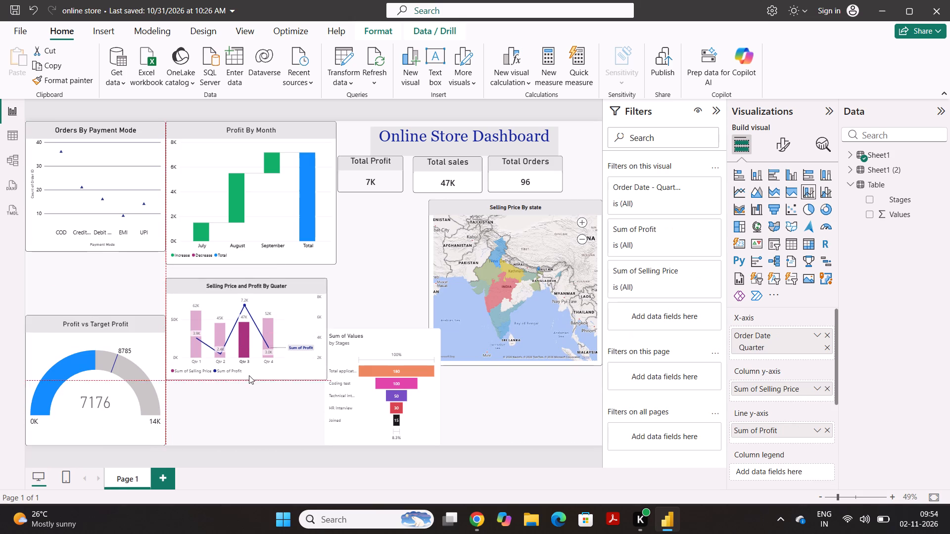
pyautogui.moveTo(249, 375); pyautogui.dragTo(249, 439)
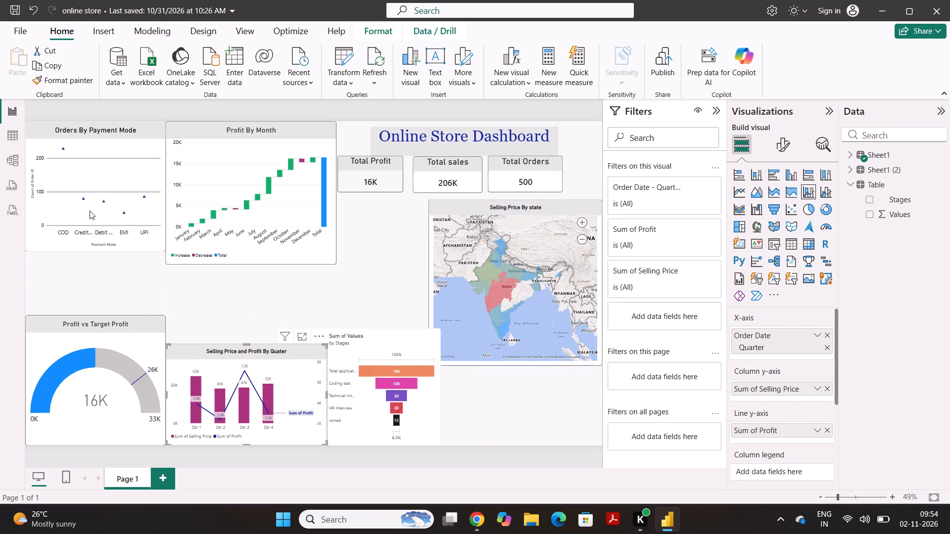
# Move Orders By Payment Mode down directly above the gauge, and Profit By Month directly above the Selling Price and Profit By Quater chart.
pyautogui.moveTo(87, 213); pyautogui.dragTo(77, 271)
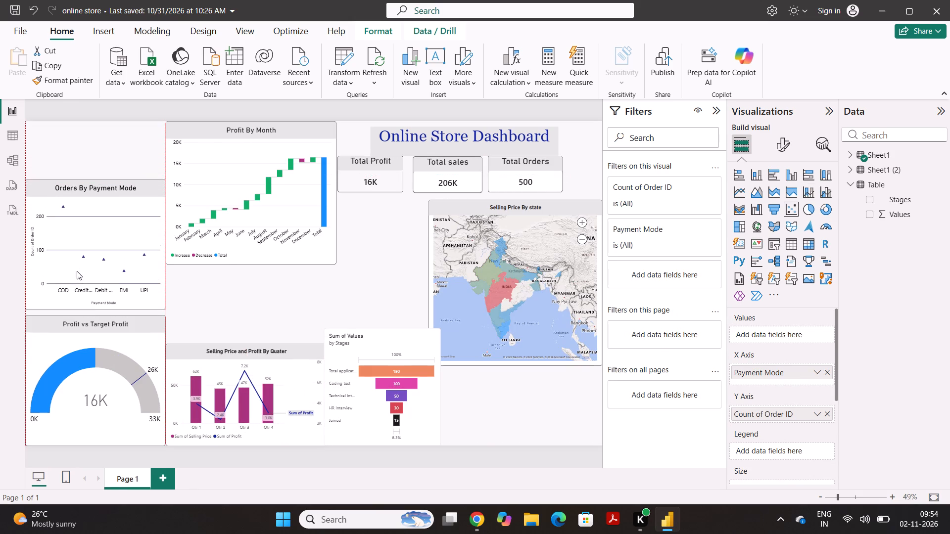
pyautogui.moveTo(77, 271); pyautogui.dragTo(77, 274)
pyautogui.moveTo(243, 236); pyautogui.dragTo(247, 273)
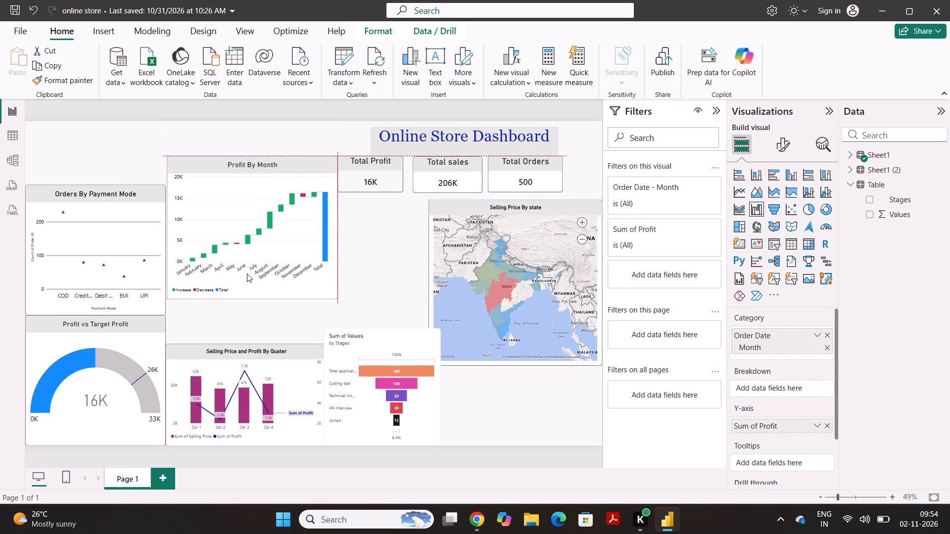
pyautogui.moveTo(247, 273); pyautogui.dragTo(245, 313)
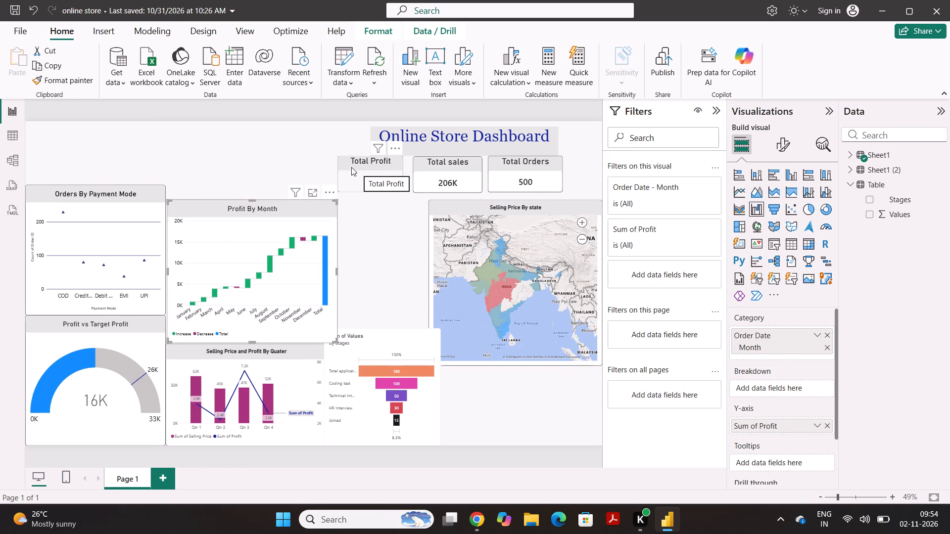
# Line up the Total Profit, Total sales and Total Orders cards side by side directly above the Profit By Month chart.
pyautogui.moveTo(351, 167); pyautogui.dragTo(207, 170)
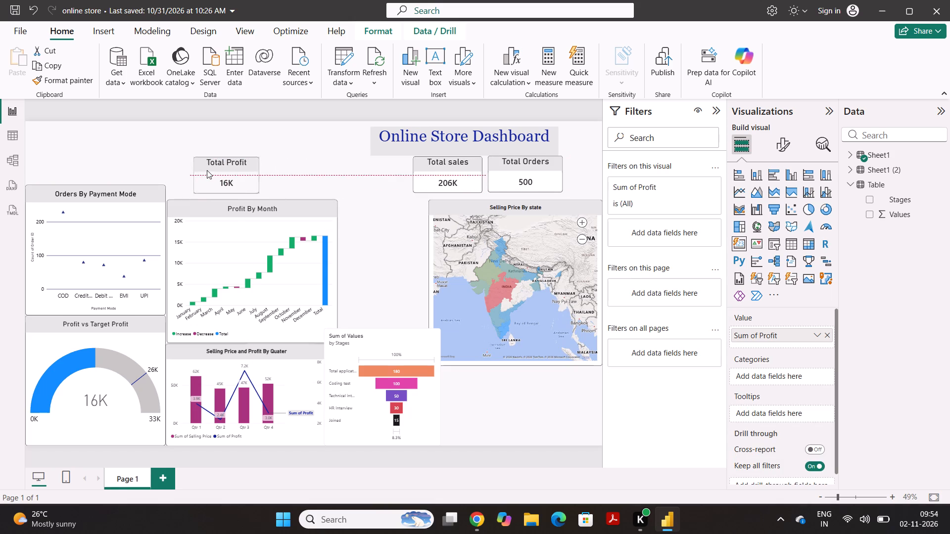
pyautogui.moveTo(207, 170); pyautogui.dragTo(181, 179)
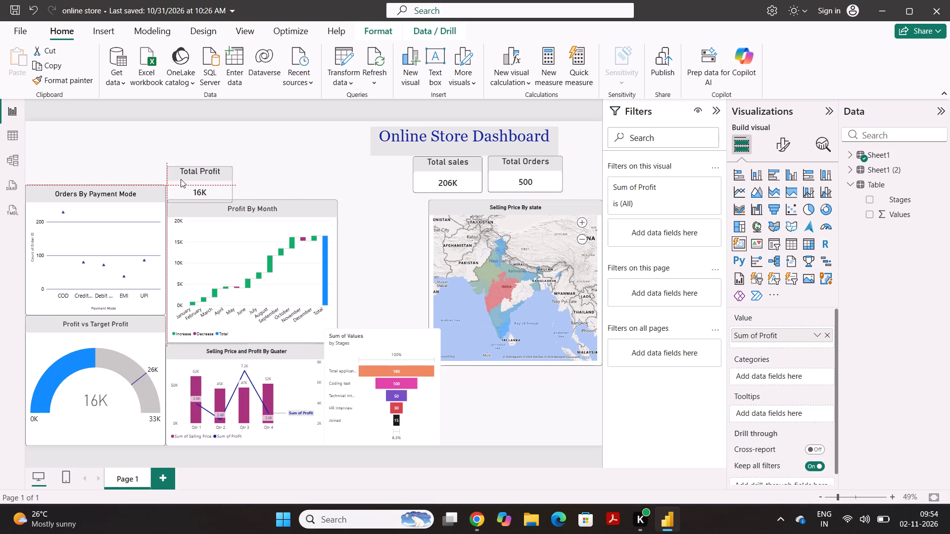
pyautogui.moveTo(181, 179); pyautogui.dragTo(180, 172)
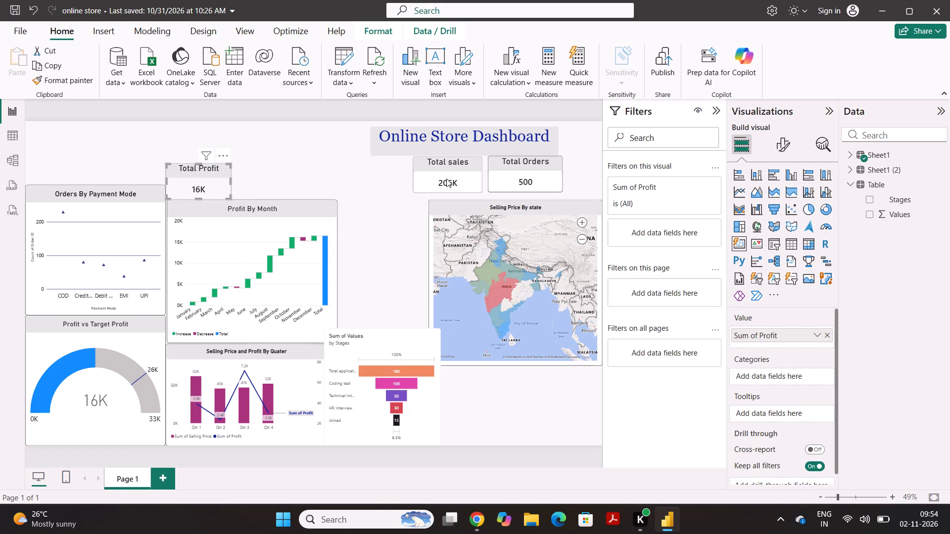
pyautogui.moveTo(425, 181); pyautogui.dragTo(388, 185)
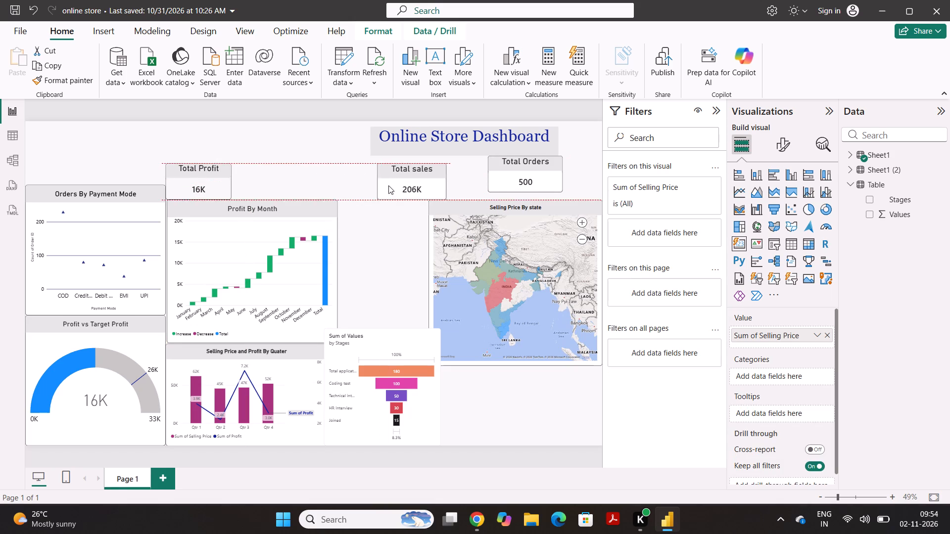
pyautogui.moveTo(388, 185); pyautogui.dragTo(246, 187)
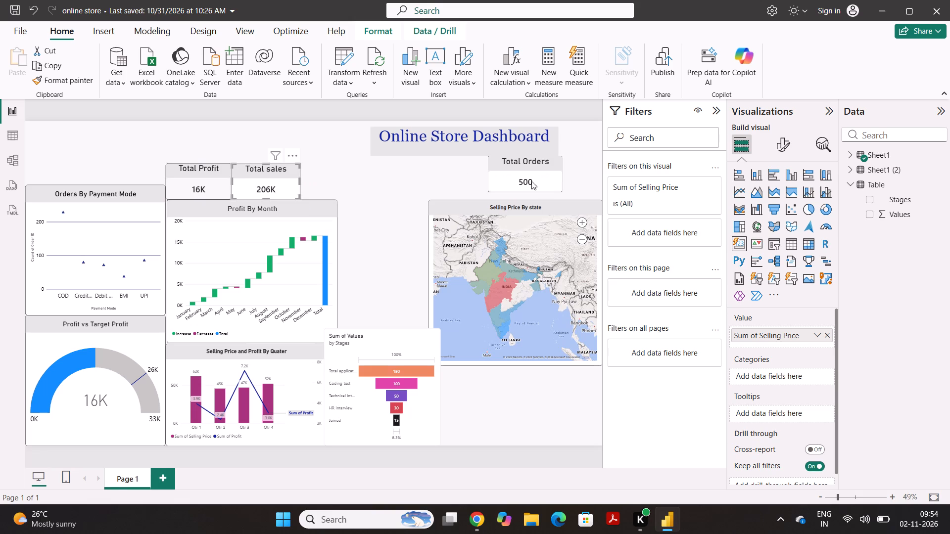
pyautogui.moveTo(499, 175); pyautogui.dragTo(333, 183)
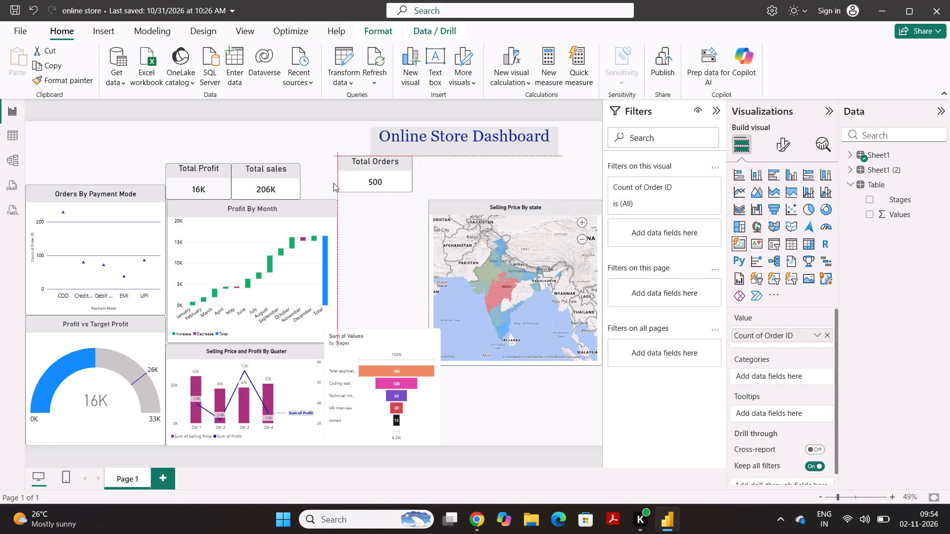
pyautogui.moveTo(333, 183); pyautogui.dragTo(313, 182)
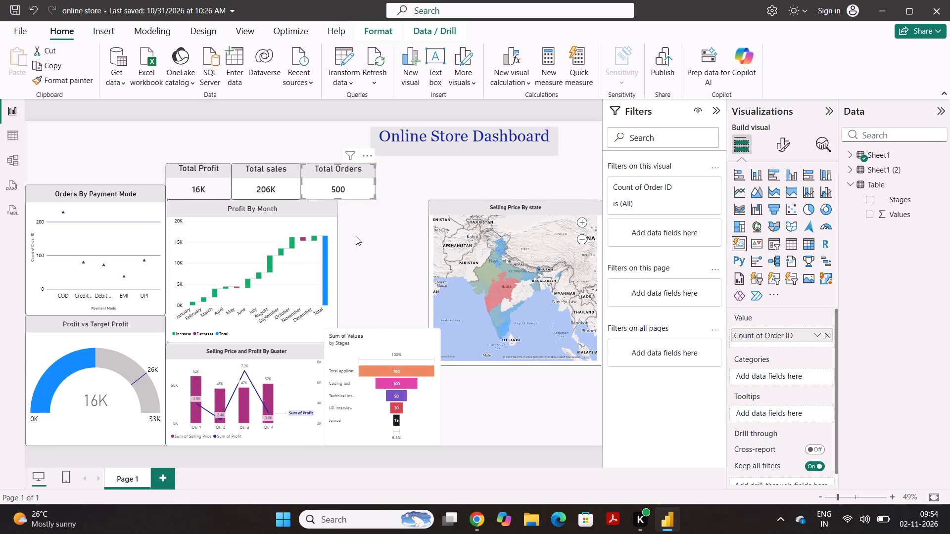
pyautogui.click(366, 245)
# Move the Online Store Dashboard title so it sits centered just above the row of three cards.
pyautogui.moveTo(450, 153); pyautogui.dragTo(427, 154)
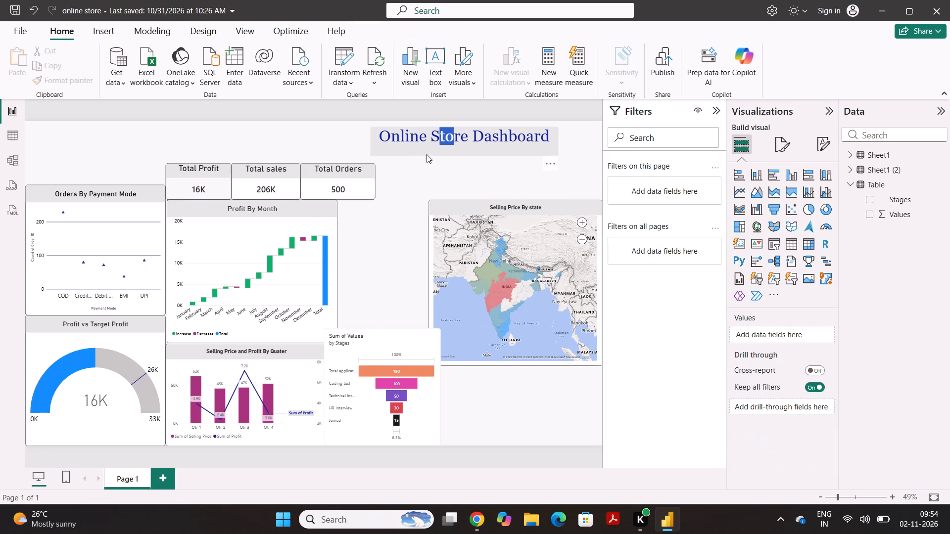
pyautogui.moveTo(427, 154); pyautogui.dragTo(425, 153)
pyautogui.moveTo(552, 165); pyautogui.dragTo(524, 164)
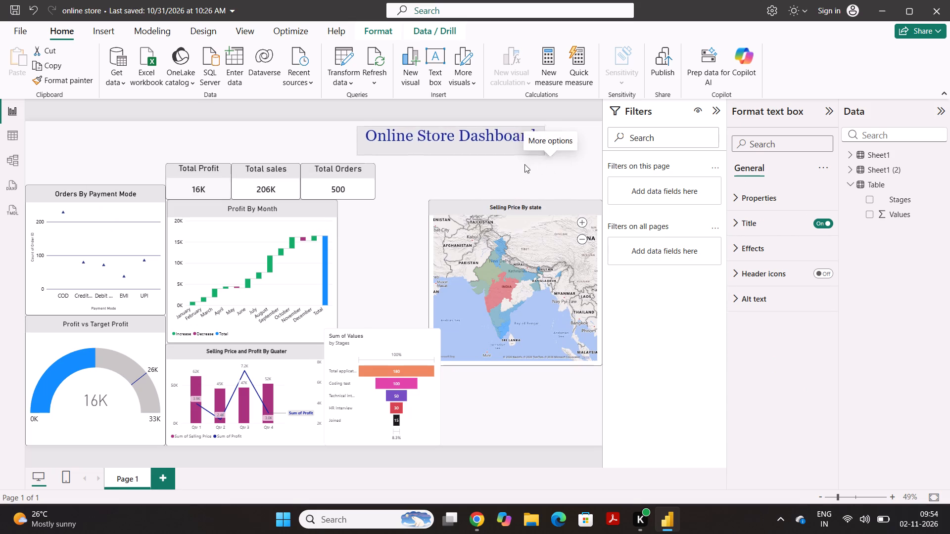
pyautogui.moveTo(524, 164); pyautogui.dragTo(290, 166)
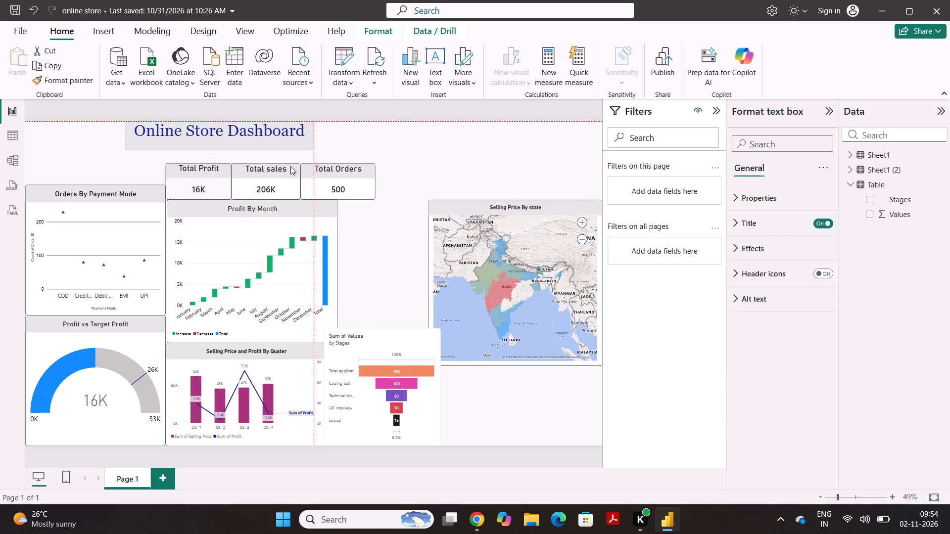
pyautogui.moveTo(290, 166); pyautogui.dragTo(359, 168)
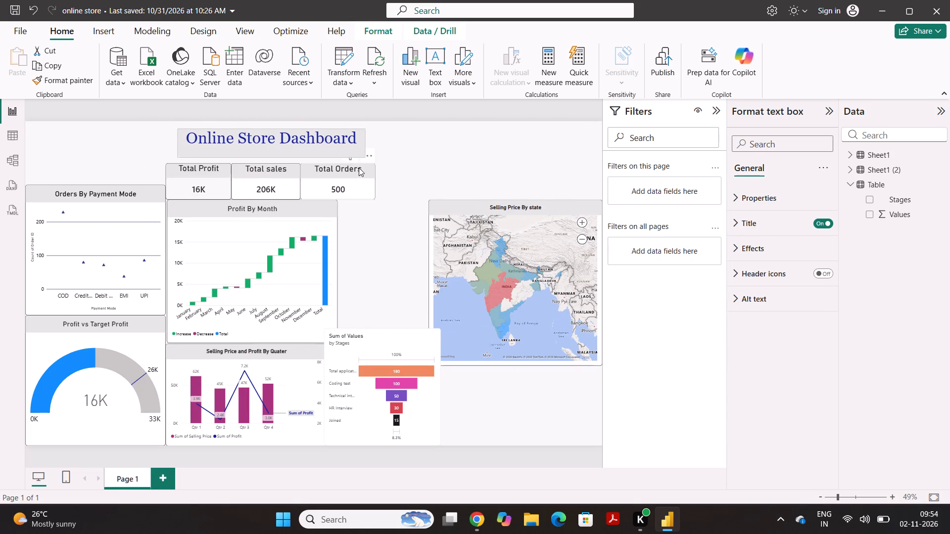
pyautogui.moveTo(359, 168); pyautogui.dragTo(359, 167)
pyautogui.moveTo(359, 167); pyautogui.dragTo(359, 168)
pyautogui.click(363, 257)
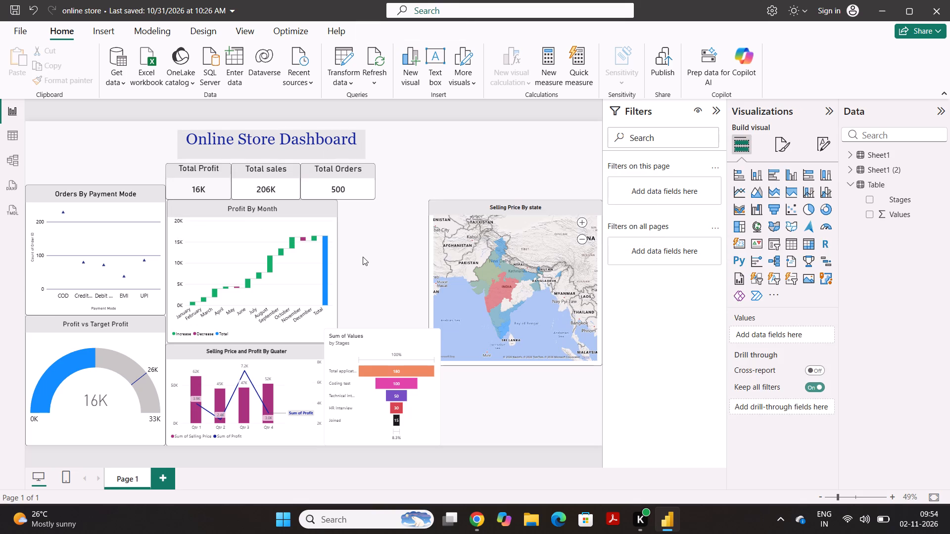
# Move the Selling Price By state map up to the page's top edge.
pyautogui.moveTo(456, 209); pyautogui.dragTo(456, 186)
pyautogui.moveTo(456, 186); pyautogui.dragTo(450, 133)
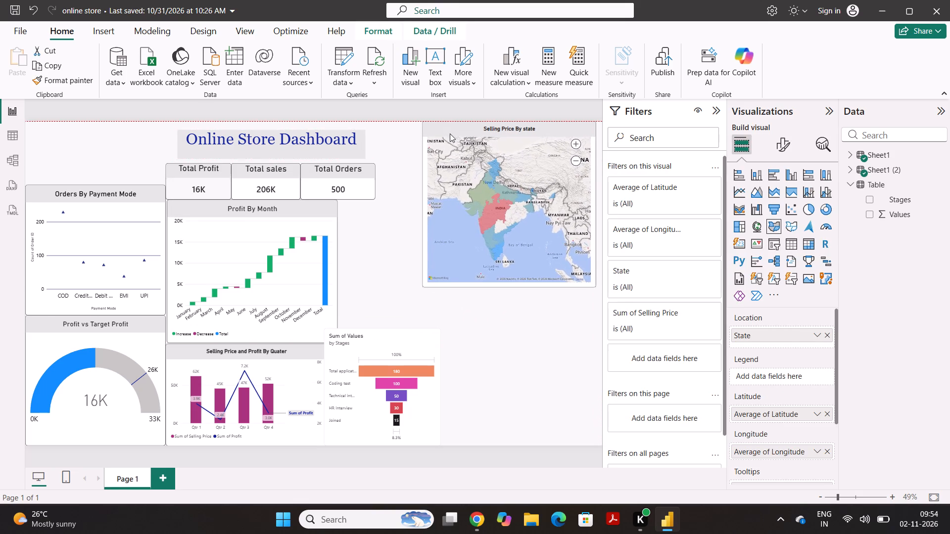
pyautogui.moveTo(450, 133); pyautogui.dragTo(449, 131)
# Place the Sum of Values by Stages funnel just below the map and widen it, lining up its right edge with the map's.
pyautogui.moveTo(384, 340); pyautogui.dragTo(413, 336)
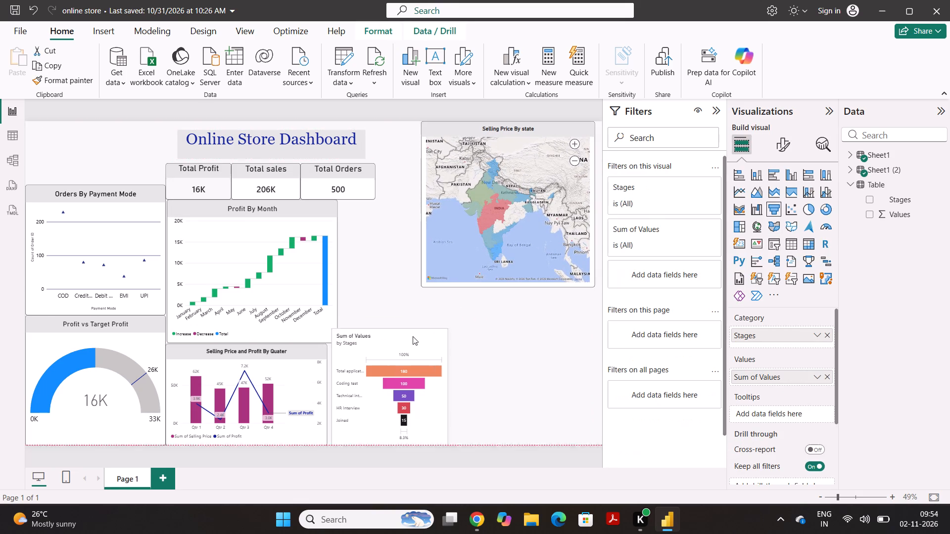
pyautogui.moveTo(413, 336); pyautogui.dragTo(437, 331)
pyautogui.moveTo(434, 323); pyautogui.dragTo(437, 299)
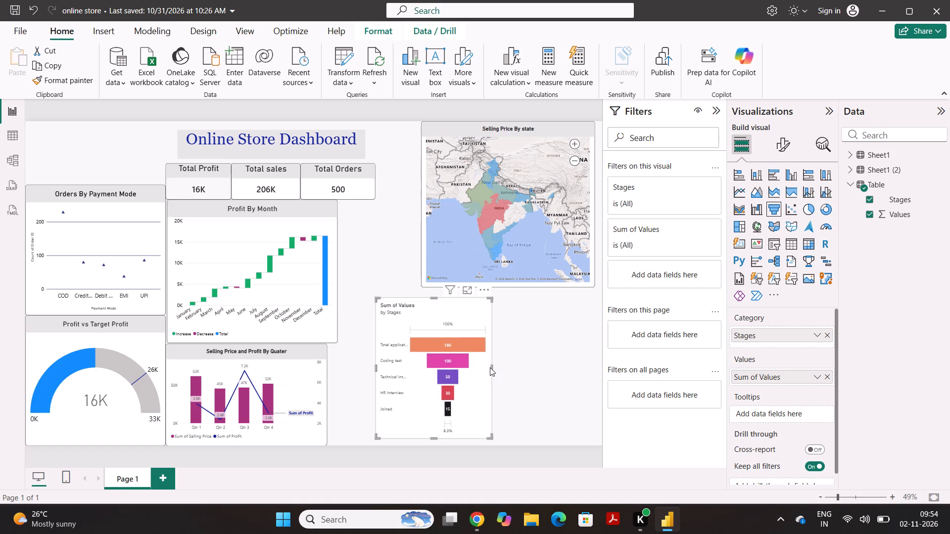
pyautogui.click(490, 367)
pyautogui.moveTo(491, 366); pyautogui.dragTo(561, 369)
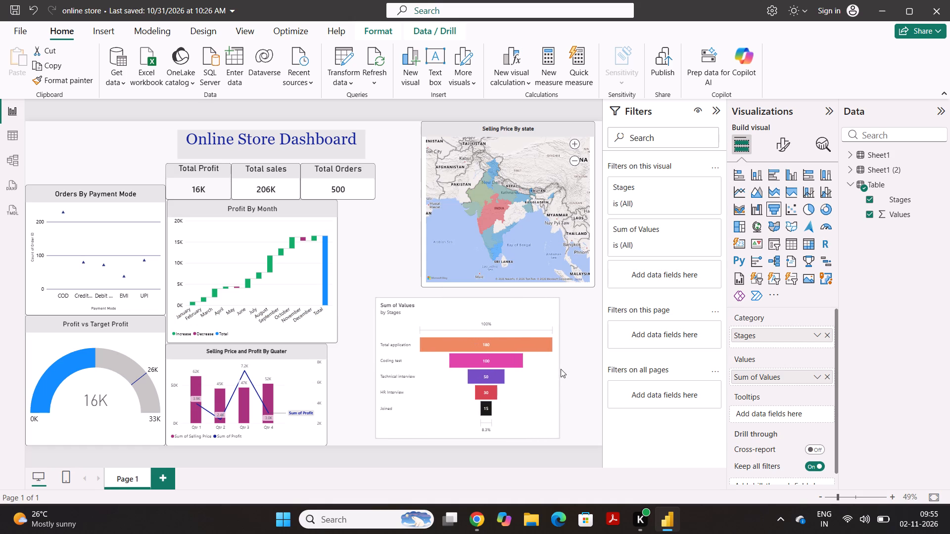
pyautogui.moveTo(561, 369); pyautogui.dragTo(565, 369)
pyautogui.moveTo(453, 307); pyautogui.dragTo(483, 306)
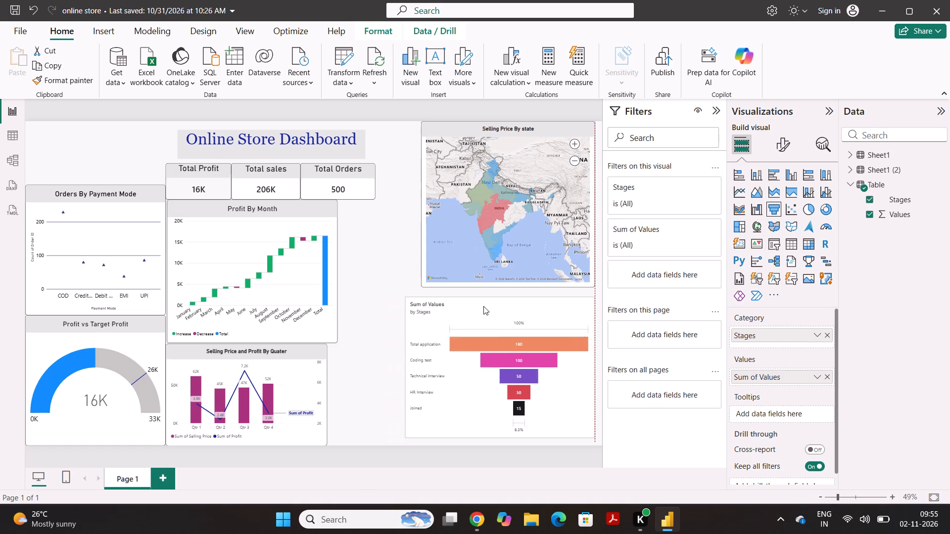
pyautogui.moveTo(483, 306); pyautogui.dragTo(483, 302)
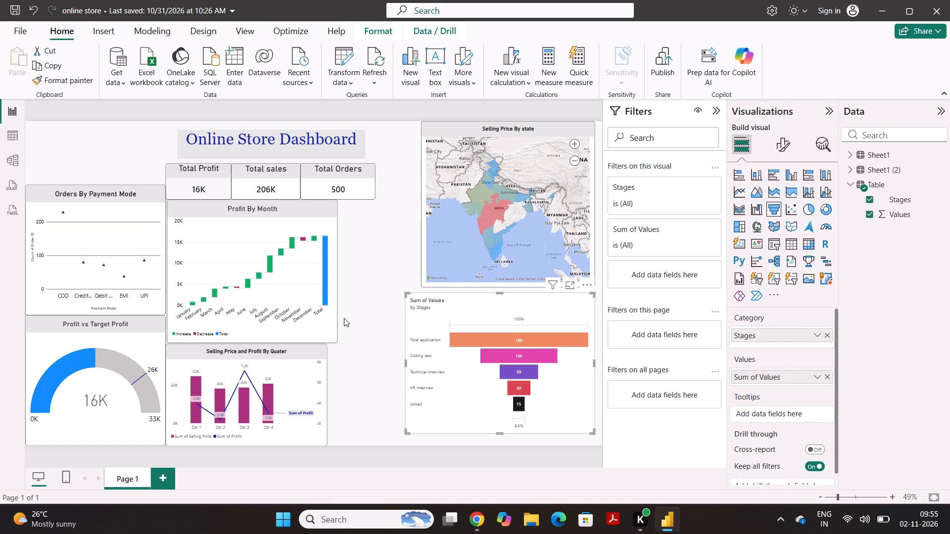
# Shift Profit By Month to the right and move the Online Store Dashboard title to the page's top-left corner.
pyautogui.moveTo(289, 250); pyautogui.dragTo(336, 253)
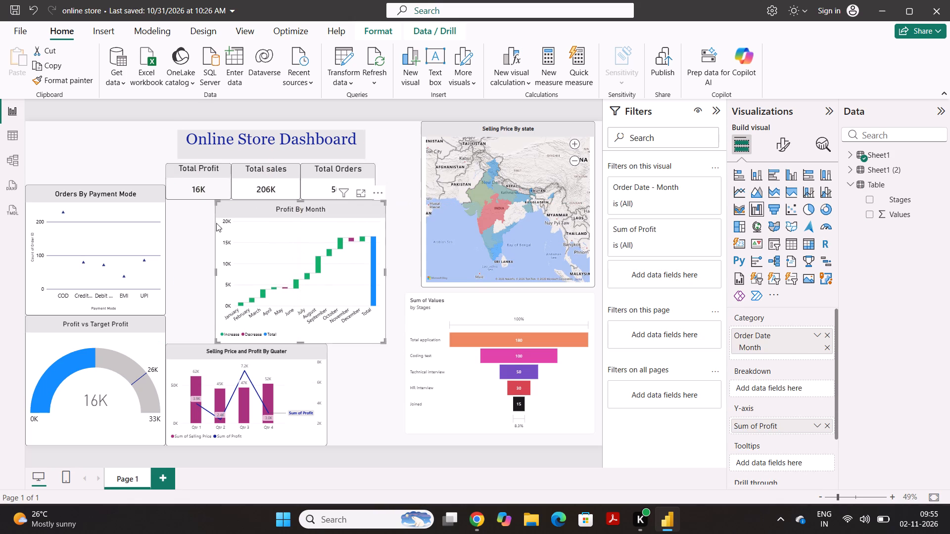
pyautogui.click(273, 152)
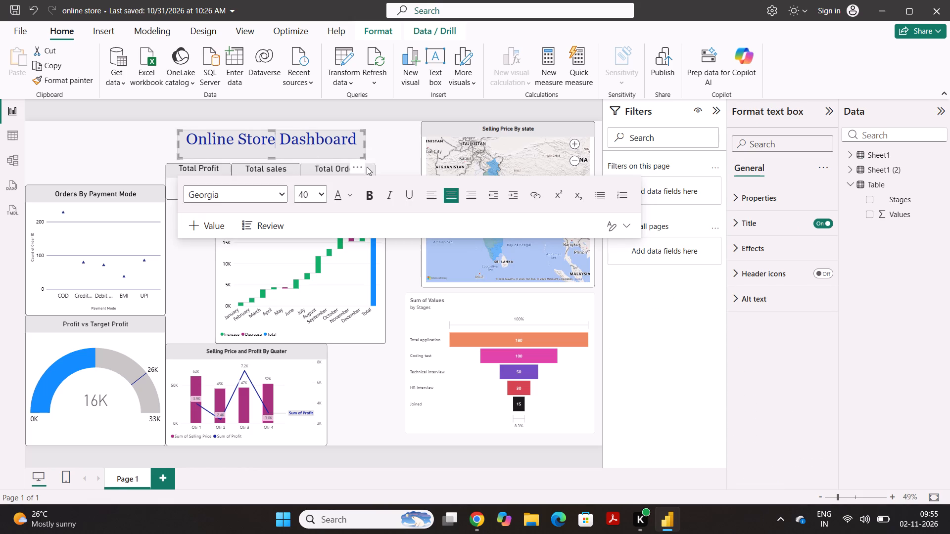
pyautogui.moveTo(360, 167); pyautogui.dragTo(215, 156)
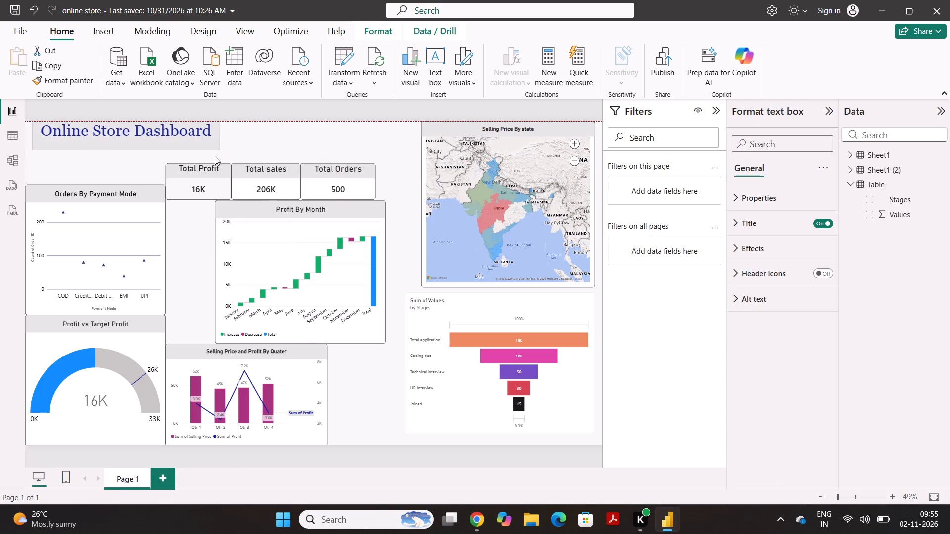
pyautogui.moveTo(215, 156); pyautogui.dragTo(212, 160)
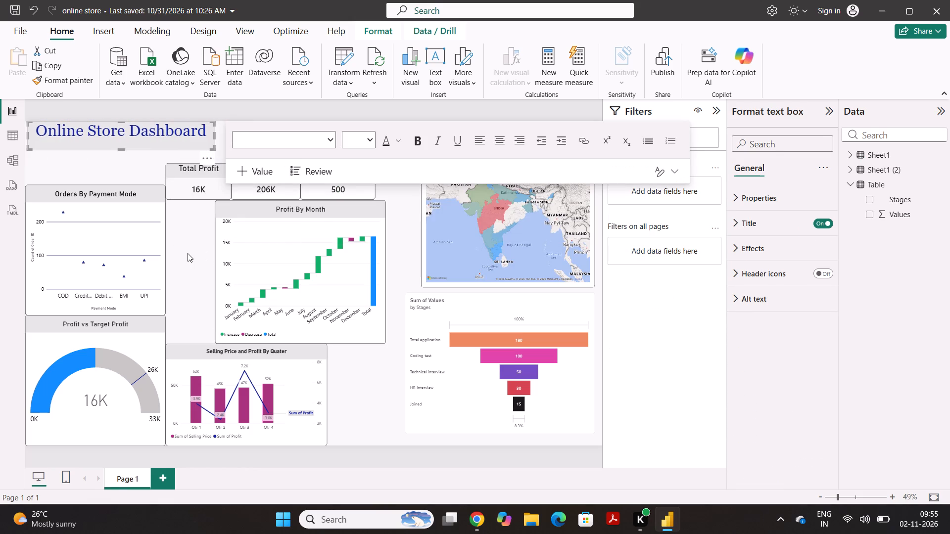
# Line up the Total Profit, Total sales and Total Orders cards along the page's top edge, directly beside the title.
pyautogui.click(188, 253)
pyautogui.moveTo(204, 186); pyautogui.dragTo(253, 139)
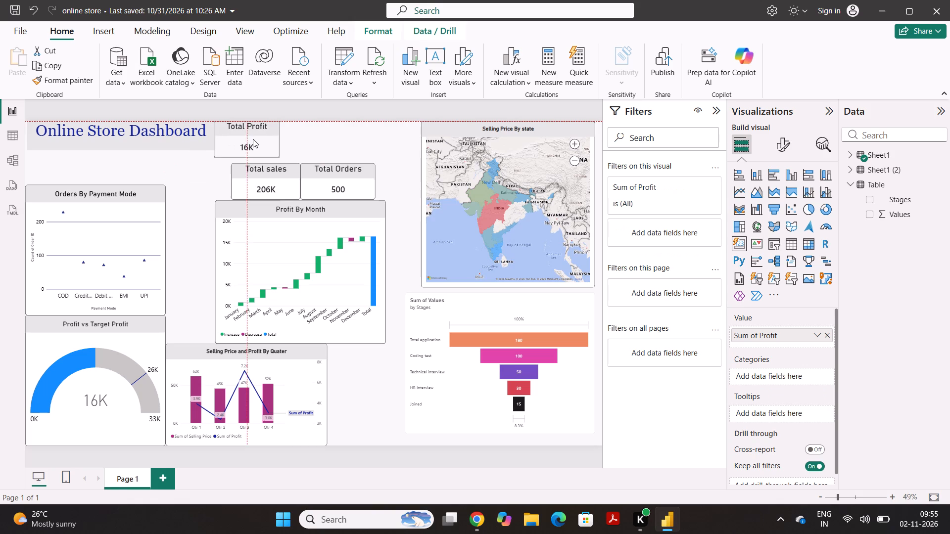
pyautogui.moveTo(253, 139); pyautogui.dragTo(249, 138)
pyautogui.moveTo(289, 181); pyautogui.dragTo(331, 138)
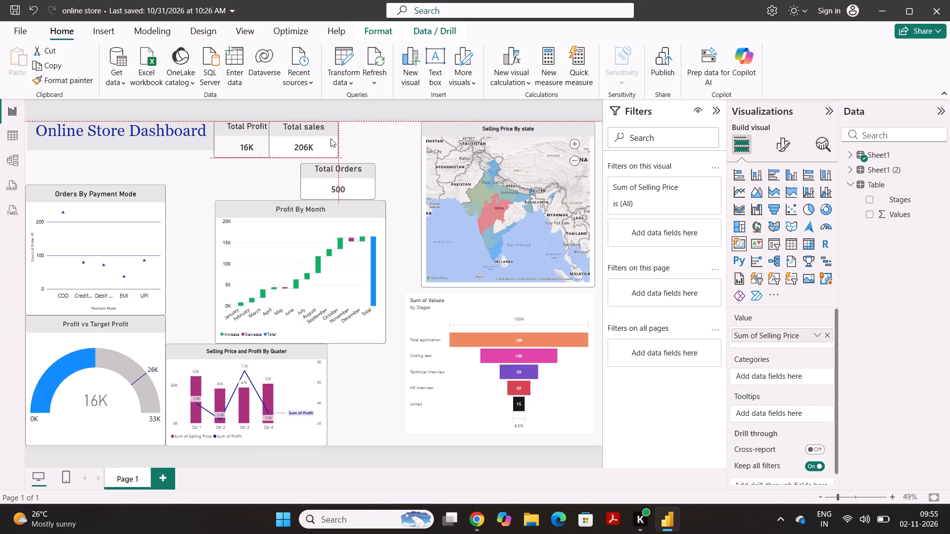
pyautogui.moveTo(331, 138); pyautogui.dragTo(341, 138)
pyautogui.moveTo(363, 182); pyautogui.dragTo(406, 141)
pyautogui.click(372, 178)
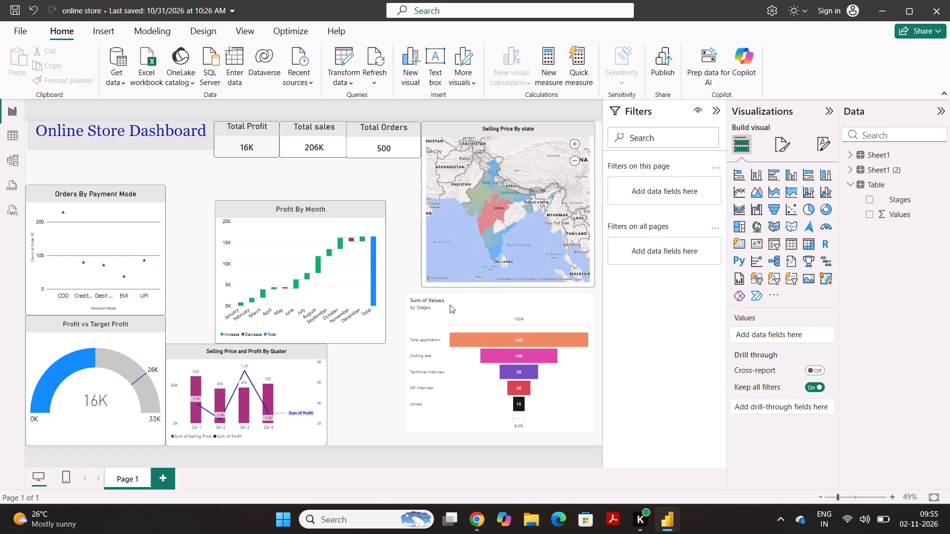
# Shift the funnel chart and the Selling Price By state map flush against the page's right edge.
pyautogui.moveTo(474, 299); pyautogui.dragTo(494, 297)
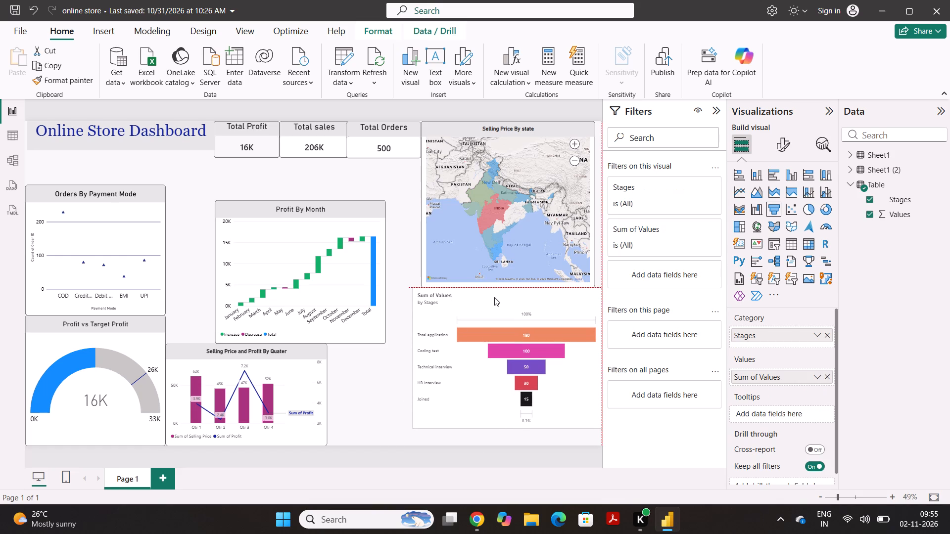
pyautogui.moveTo(494, 297); pyautogui.dragTo(494, 297)
pyautogui.click(480, 233)
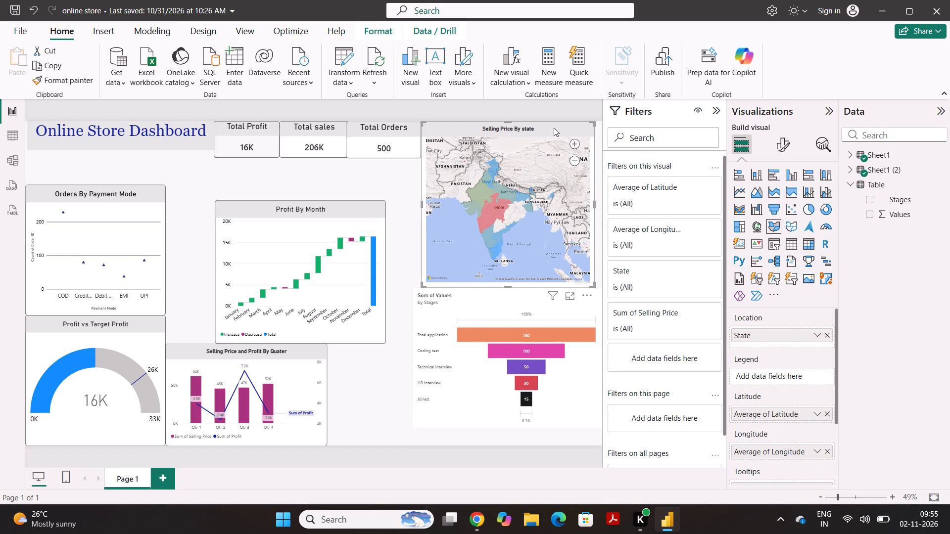
pyautogui.moveTo(554, 128); pyautogui.dragTo(562, 127)
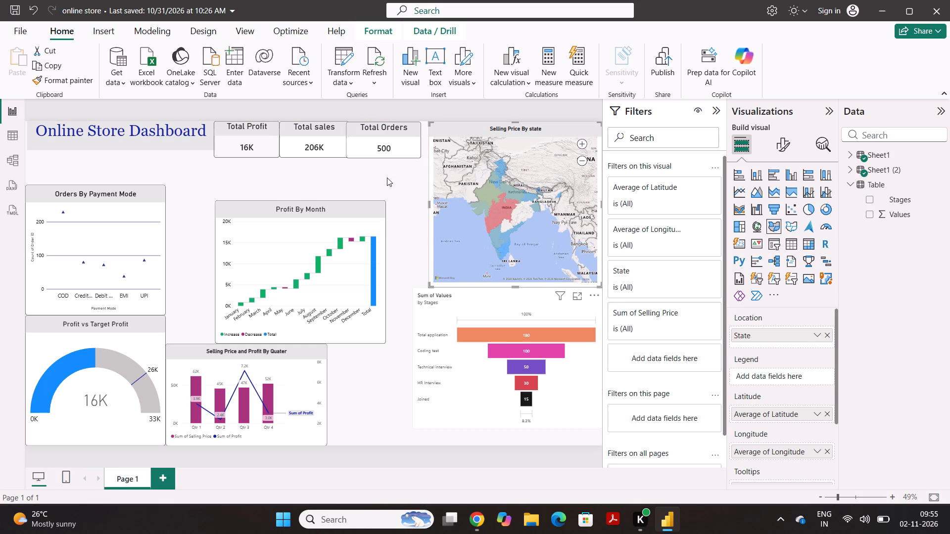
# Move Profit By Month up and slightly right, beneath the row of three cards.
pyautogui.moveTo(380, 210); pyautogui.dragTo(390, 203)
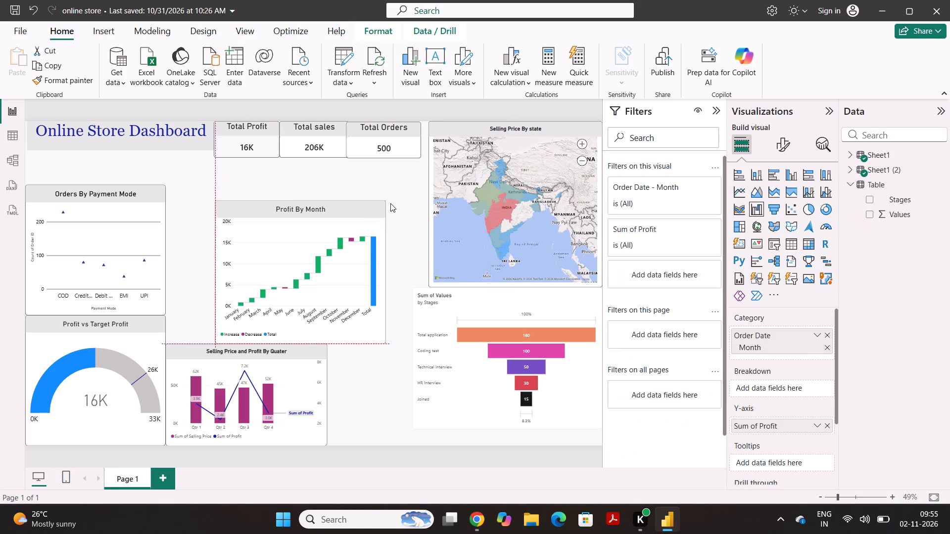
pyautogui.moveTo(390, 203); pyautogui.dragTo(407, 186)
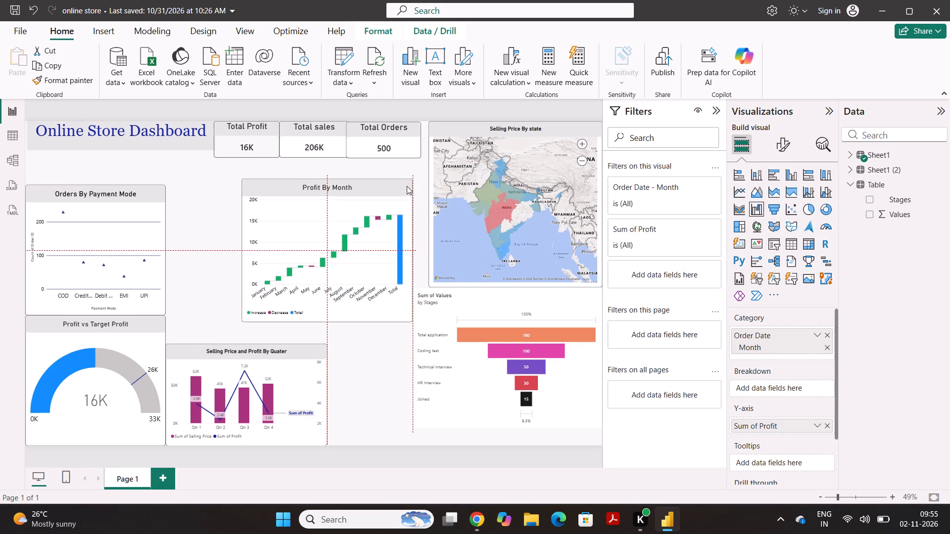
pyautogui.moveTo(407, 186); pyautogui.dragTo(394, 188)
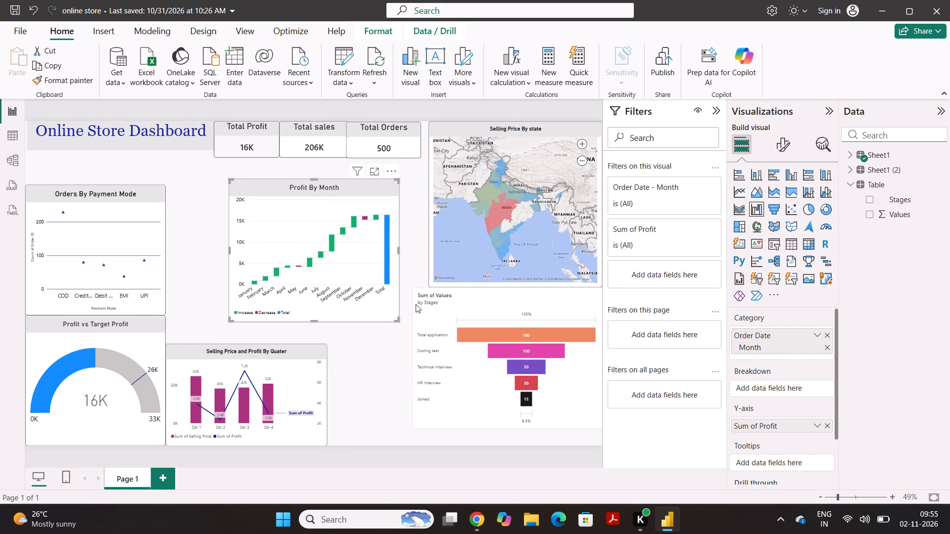
# Narrow the funnel chart to match the map's width and position it with a small gap below the map.
pyautogui.click(416, 304)
pyautogui.moveTo(413, 289); pyautogui.dragTo(418, 288)
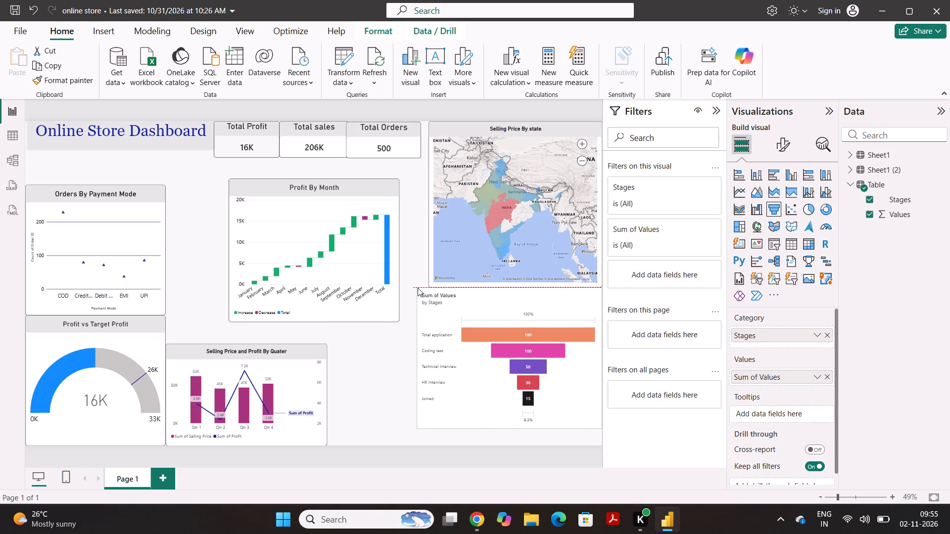
pyautogui.moveTo(418, 288); pyautogui.dragTo(426, 285)
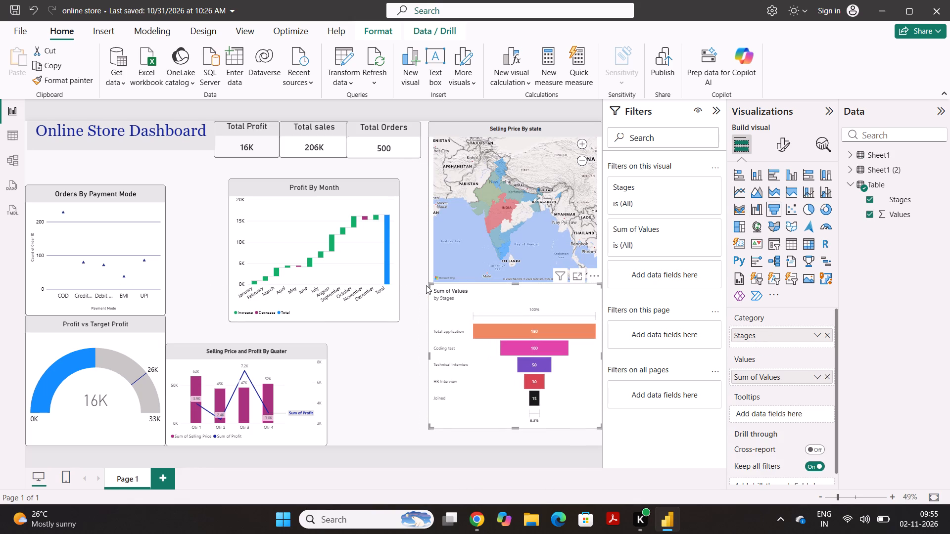
pyautogui.click(393, 336)
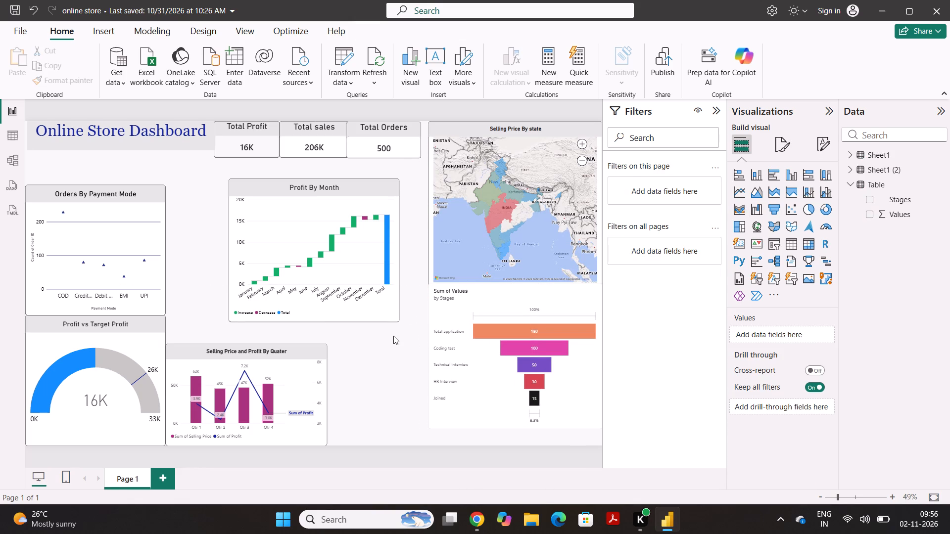
pyautogui.moveTo(499, 298); pyautogui.dragTo(498, 306)
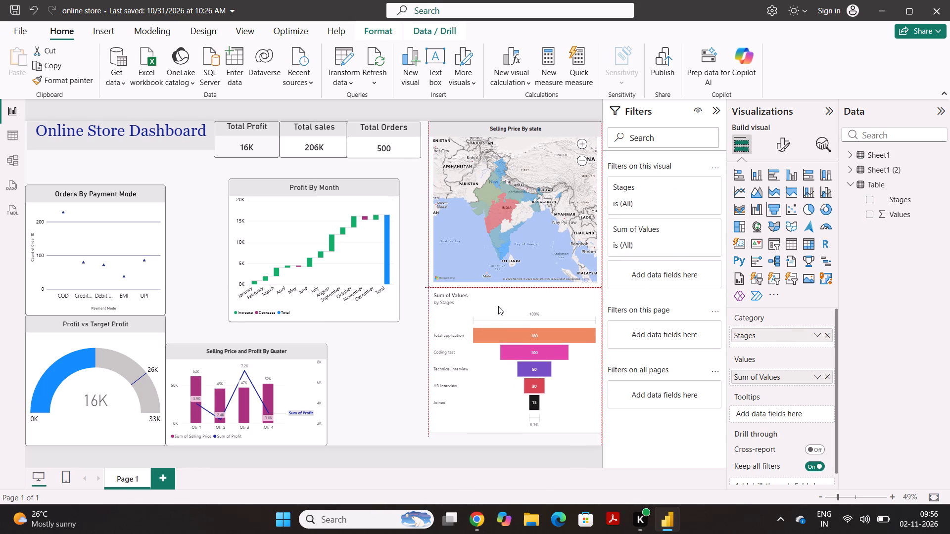
pyautogui.moveTo(498, 306); pyautogui.dragTo(497, 310)
# Move the Selling Price and Profit By Quater chart beside the funnel along the bottom edge, and place Profit By Month above it.
pyautogui.moveTo(318, 378); pyautogui.dragTo(338, 384)
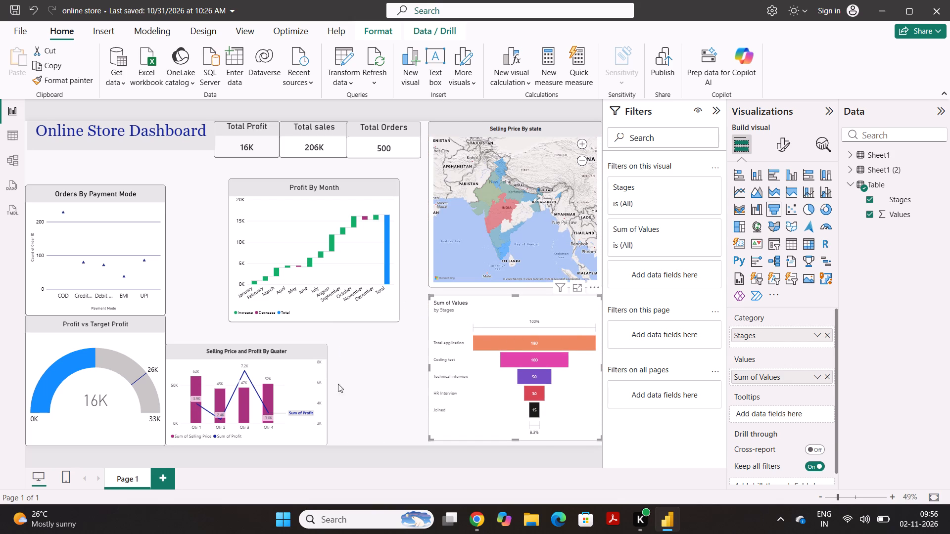
pyautogui.moveTo(338, 384); pyautogui.dragTo(415, 377)
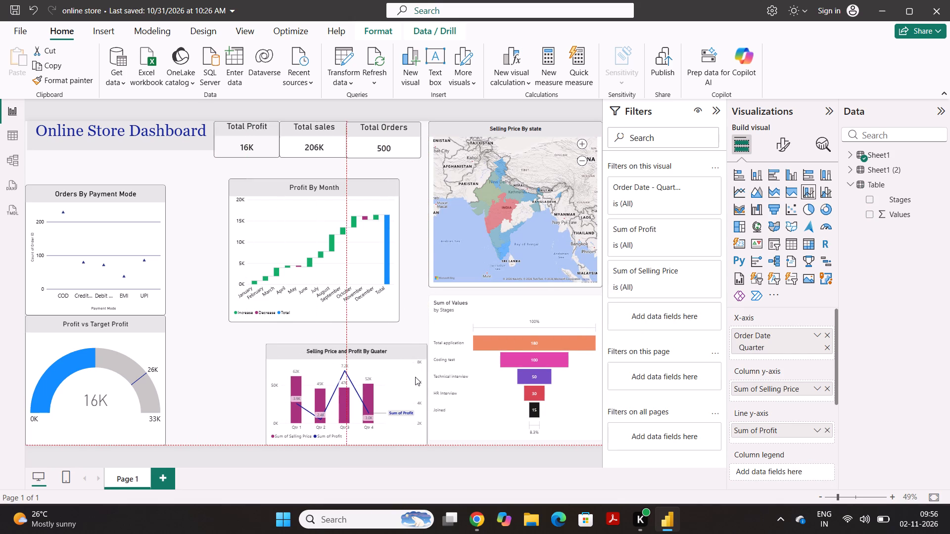
pyautogui.moveTo(415, 377); pyautogui.dragTo(412, 376)
pyautogui.moveTo(359, 274); pyautogui.dragTo(361, 272)
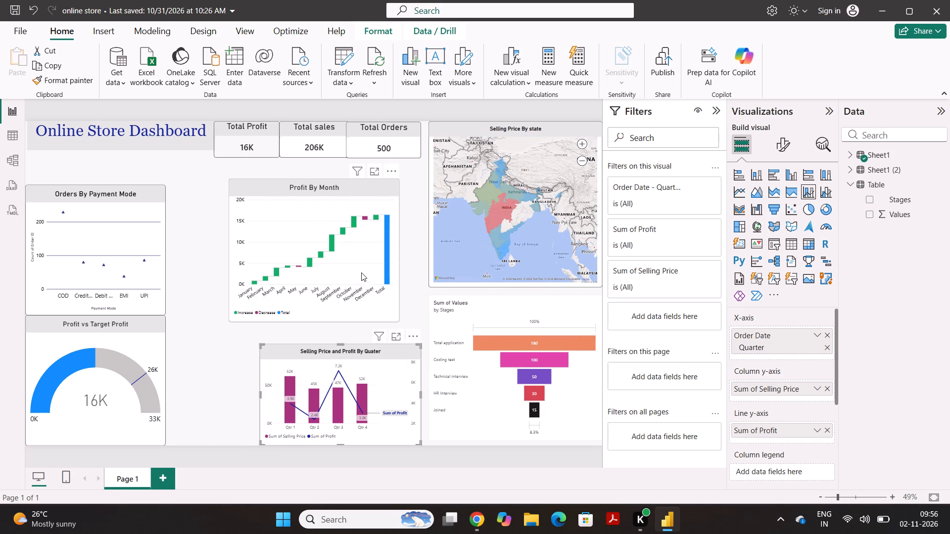
pyautogui.moveTo(361, 272); pyautogui.dragTo(384, 287)
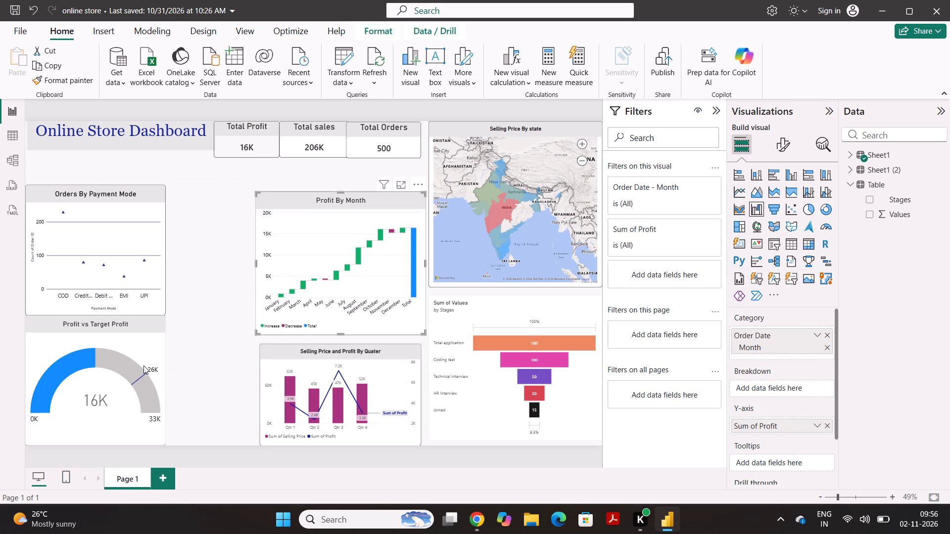
# Move the Profit vs Target Profit gauge right along the bottom edge, beside the Selling Price and Profit By Quater chart.
pyautogui.moveTo(156, 340); pyautogui.dragTo(164, 356)
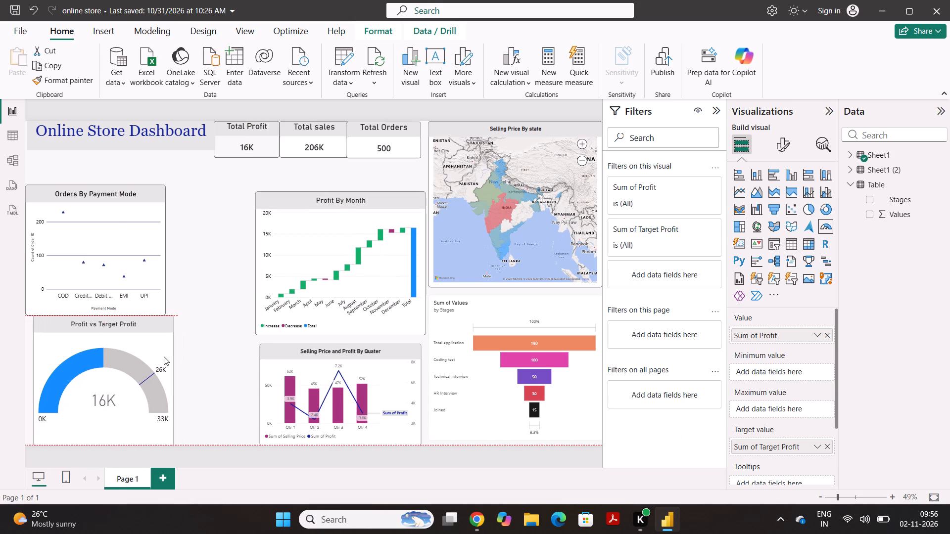
pyautogui.moveTo(164, 356); pyautogui.dragTo(237, 366)
# Move Orders By Payment Mode up beneath the dashboard title and beside Profit By Month, leaving a gap along the page's left edge.
pyautogui.moveTo(129, 259); pyautogui.dragTo(136, 244)
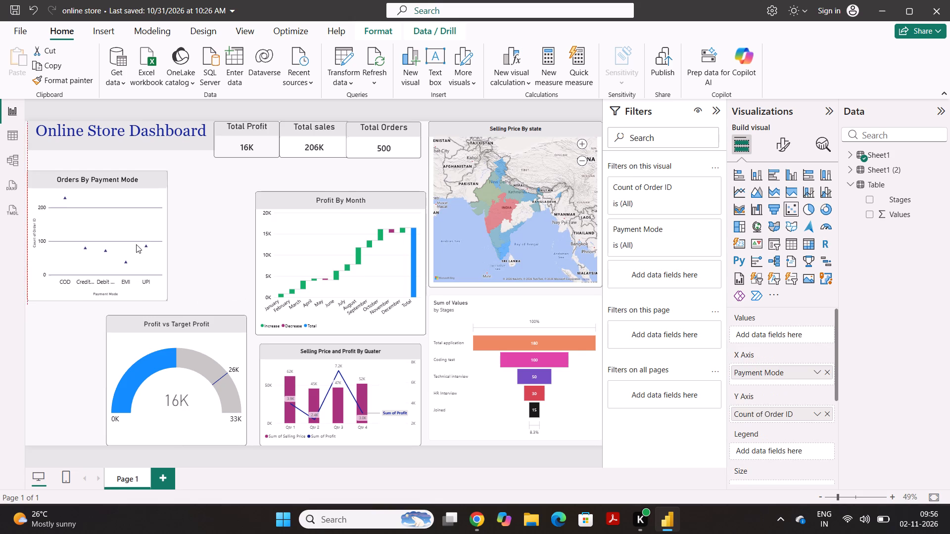
pyautogui.moveTo(136, 244); pyautogui.dragTo(195, 251)
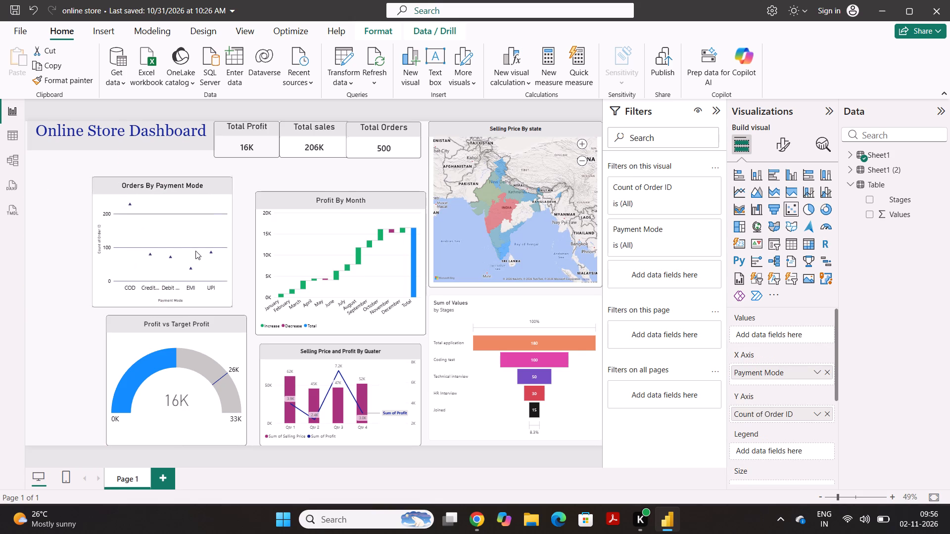
pyautogui.moveTo(195, 251); pyautogui.dragTo(138, 253)
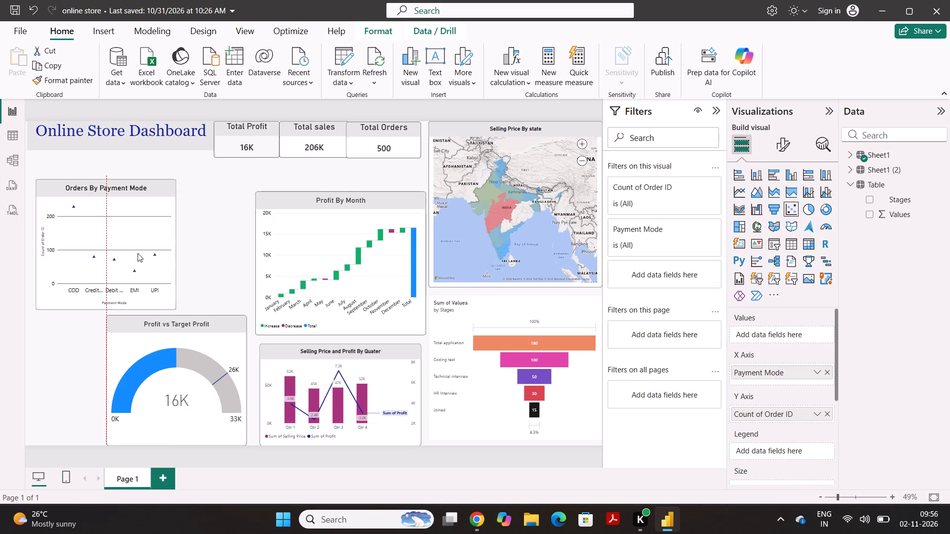
pyautogui.moveTo(138, 253); pyautogui.dragTo(134, 253)
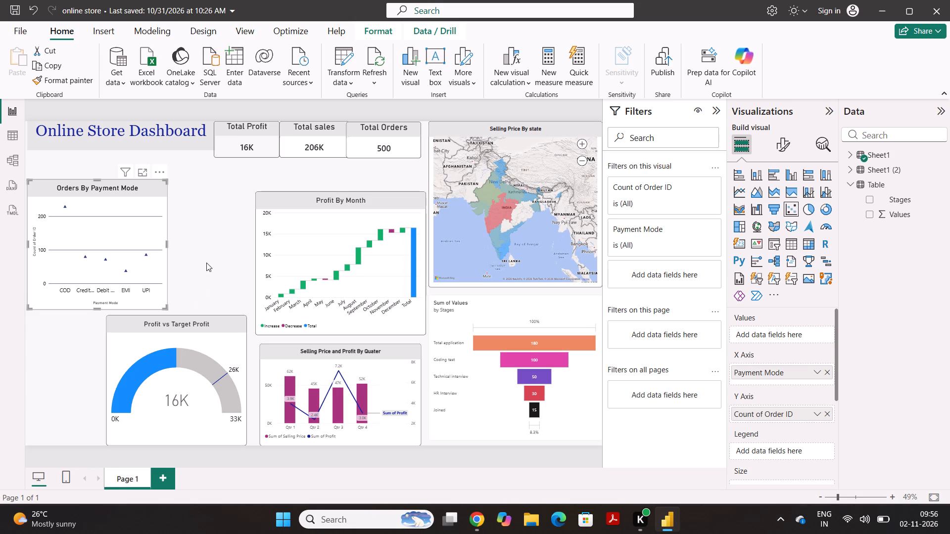
pyautogui.click(252, 142)
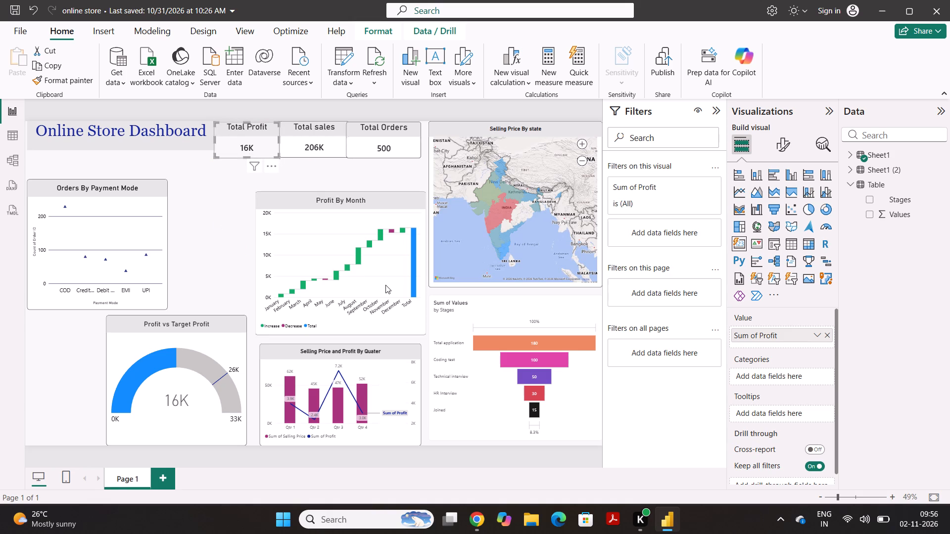
pyautogui.moveTo(148, 196); pyautogui.dragTo(151, 171)
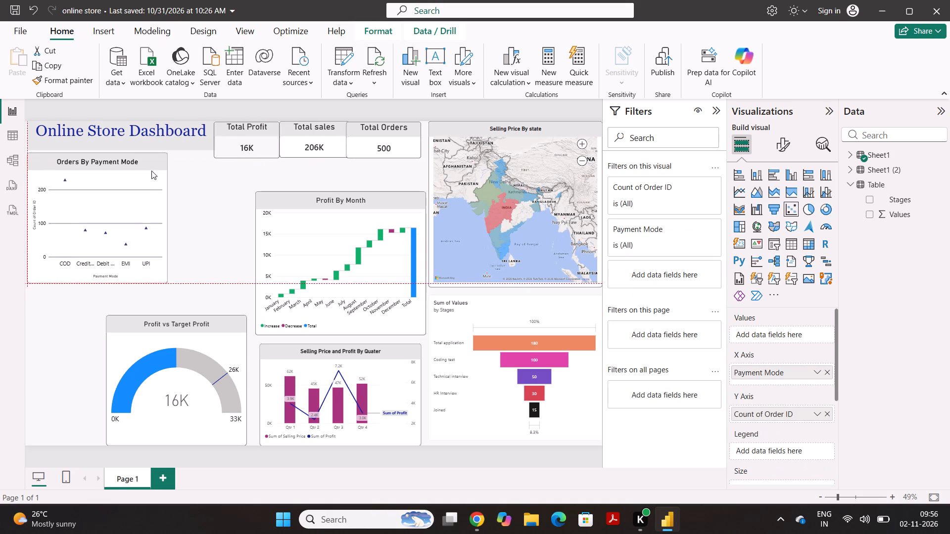
pyautogui.moveTo(151, 171); pyautogui.dragTo(237, 176)
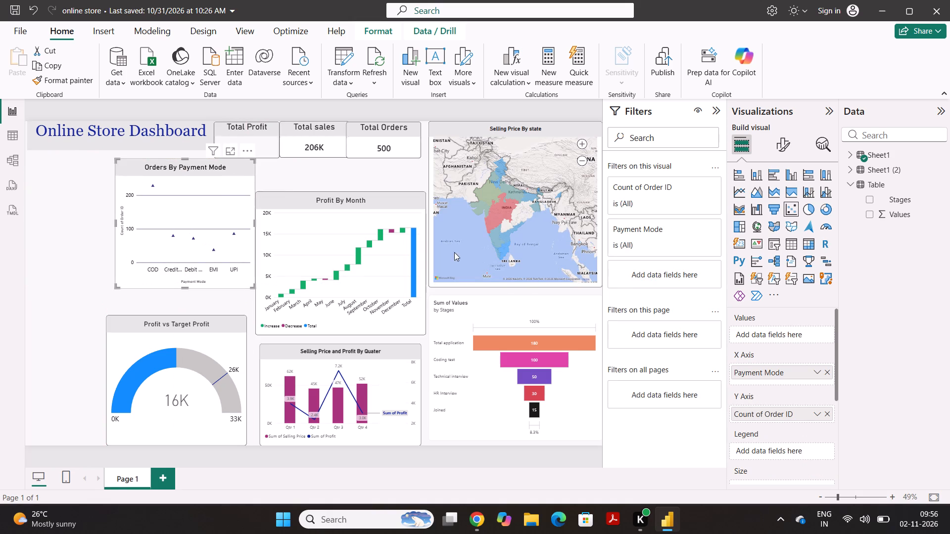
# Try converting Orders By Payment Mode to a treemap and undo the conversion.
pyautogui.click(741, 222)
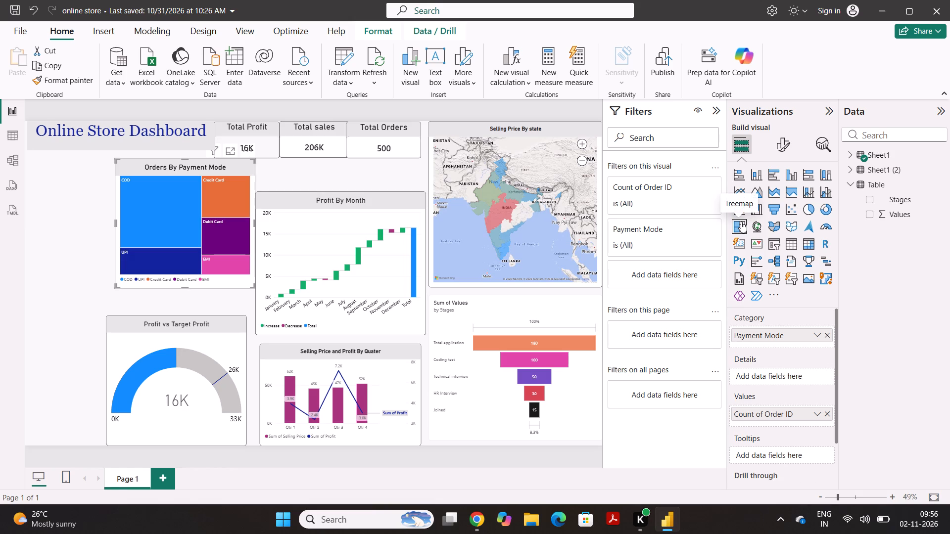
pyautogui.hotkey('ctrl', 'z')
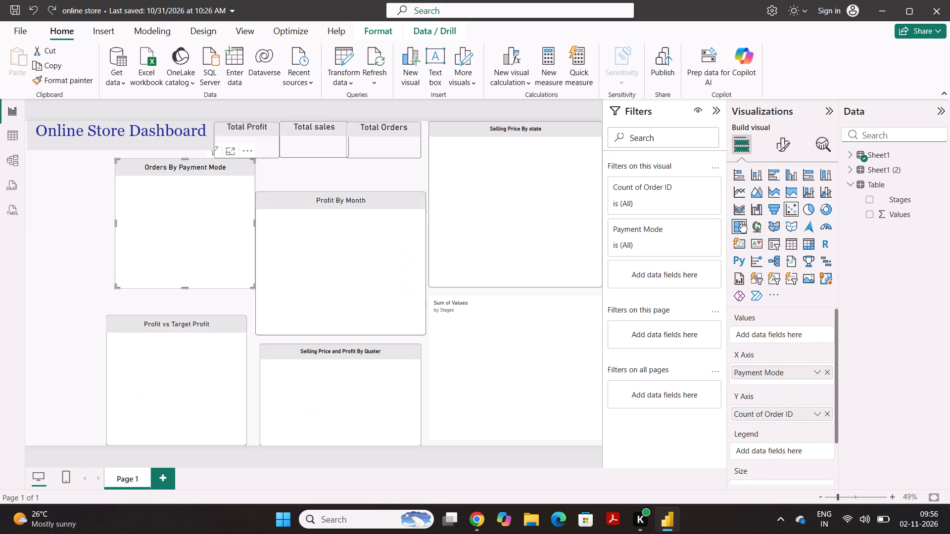
# Add a new empty treemap in the gap beside Orders By Payment Mode.
pyautogui.click(74, 192)
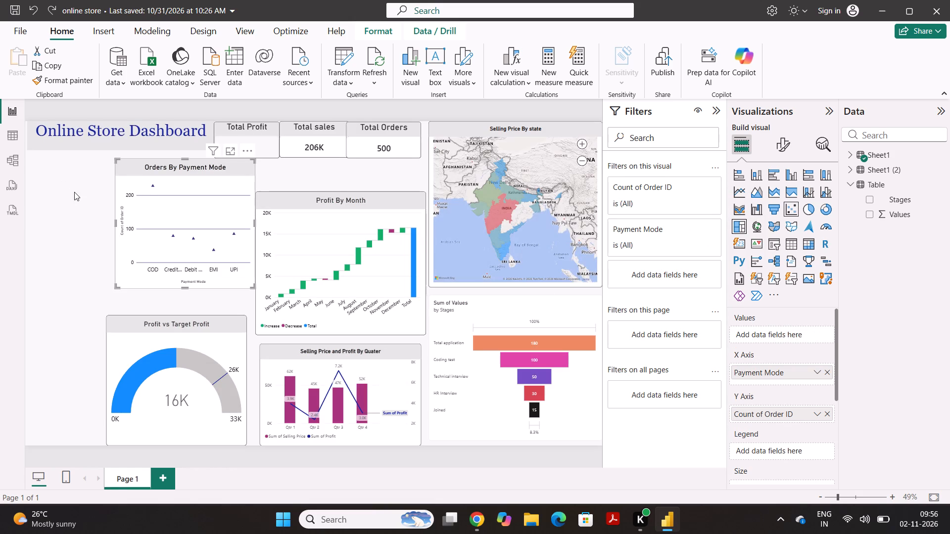
pyautogui.click(737, 226)
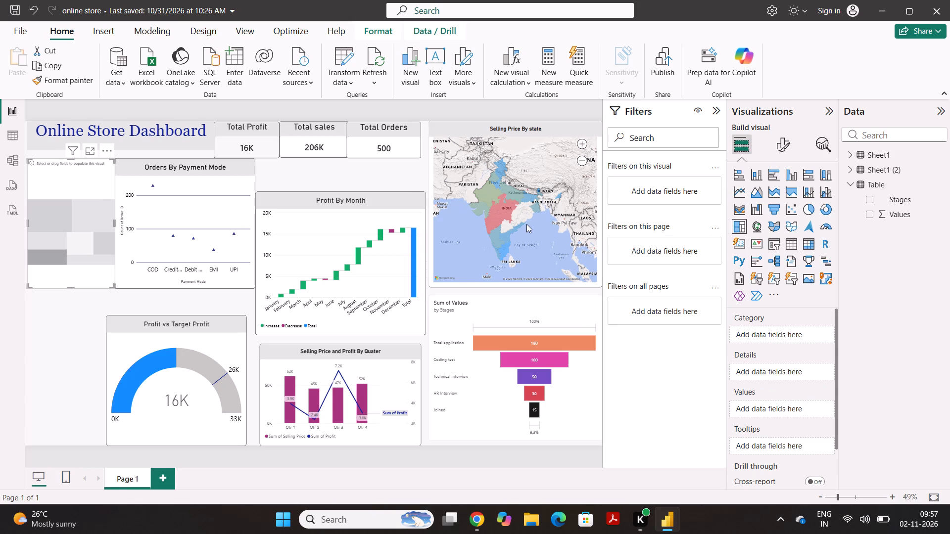
# Move Profit By Month up near the cards and shift the Selling Price and Profit By Quater chart right against the funnel.
pyautogui.moveTo(386, 209); pyautogui.dragTo(394, 183)
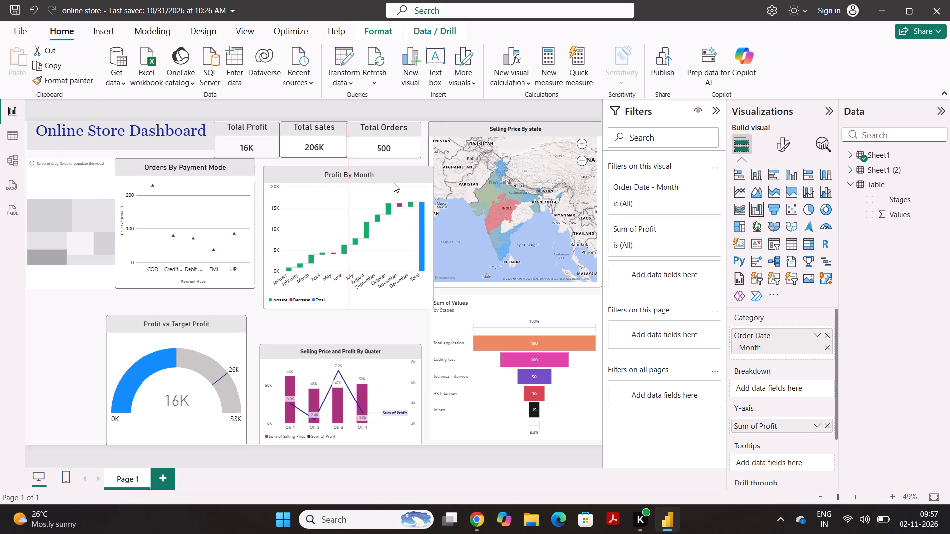
pyautogui.moveTo(394, 183); pyautogui.dragTo(392, 180)
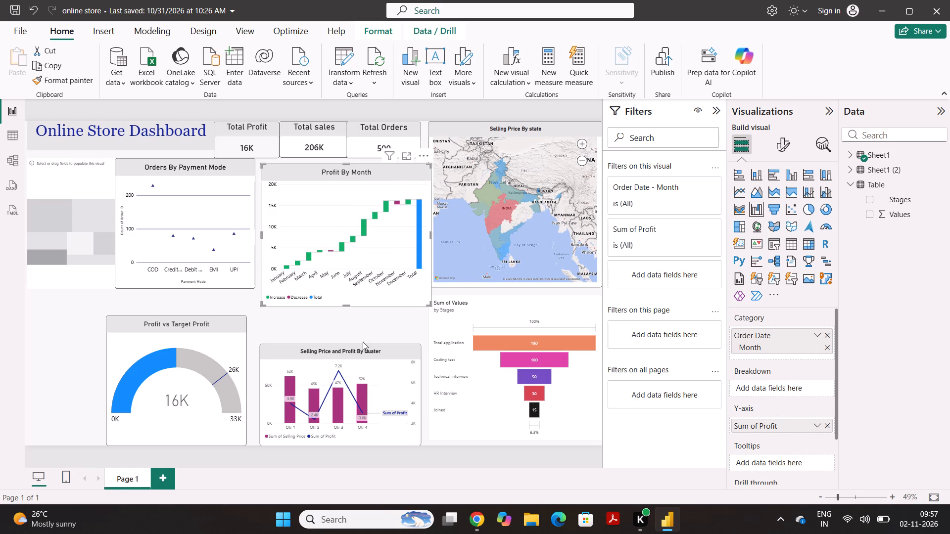
pyautogui.moveTo(357, 359); pyautogui.dragTo(370, 345)
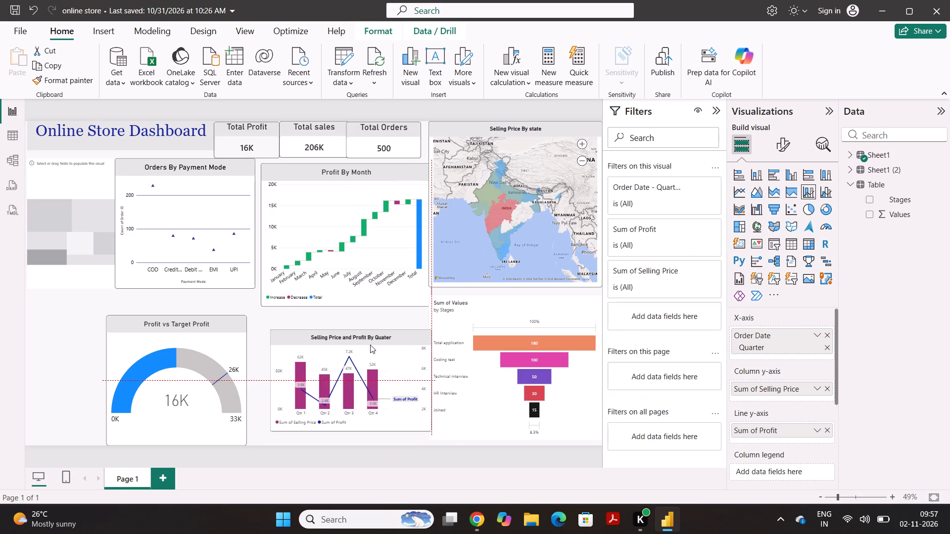
pyautogui.moveTo(370, 345); pyautogui.dragTo(368, 356)
# Move the Profit vs Target Profit gauge right against the quarterly chart, and align Profit By Month with that chart's left edge.
pyautogui.moveTo(237, 355); pyautogui.dragTo(259, 355)
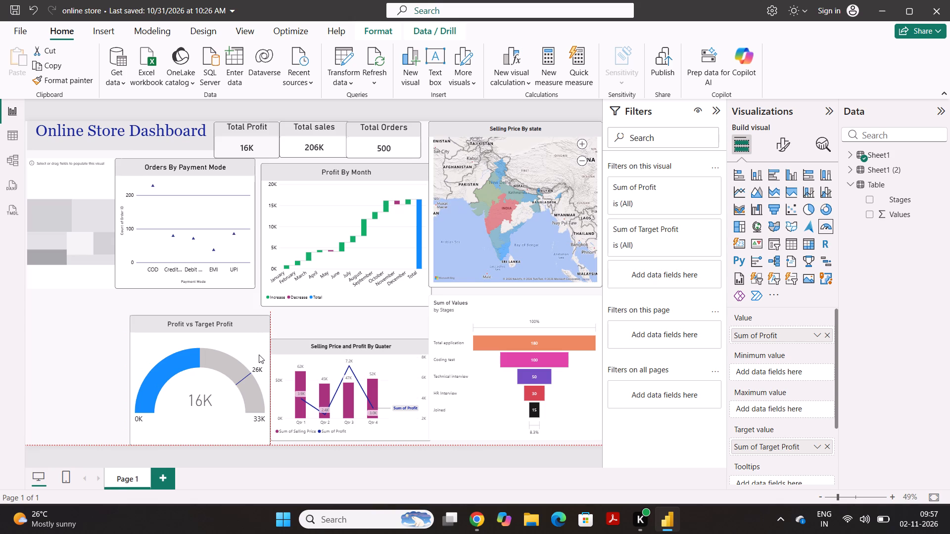
pyautogui.moveTo(259, 355); pyautogui.dragTo(258, 354)
pyautogui.moveTo(353, 296); pyautogui.dragTo(356, 310)
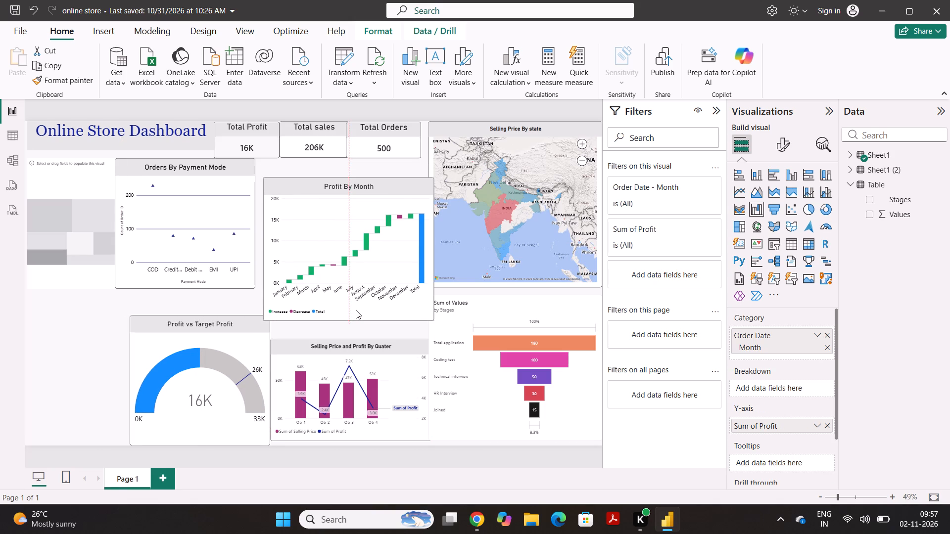
pyautogui.moveTo(356, 310); pyautogui.dragTo(361, 294)
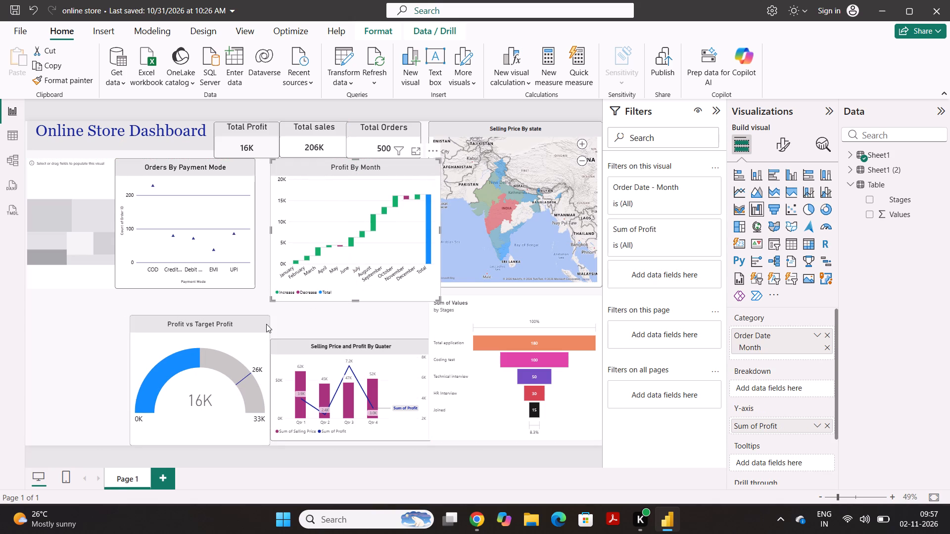
# Shrink the Profit vs Target Profit gauge to match the quarterly chart's top edge, leaving a small gap between them.
pyautogui.click(266, 323)
pyautogui.moveTo(269, 317); pyautogui.dragTo(258, 337)
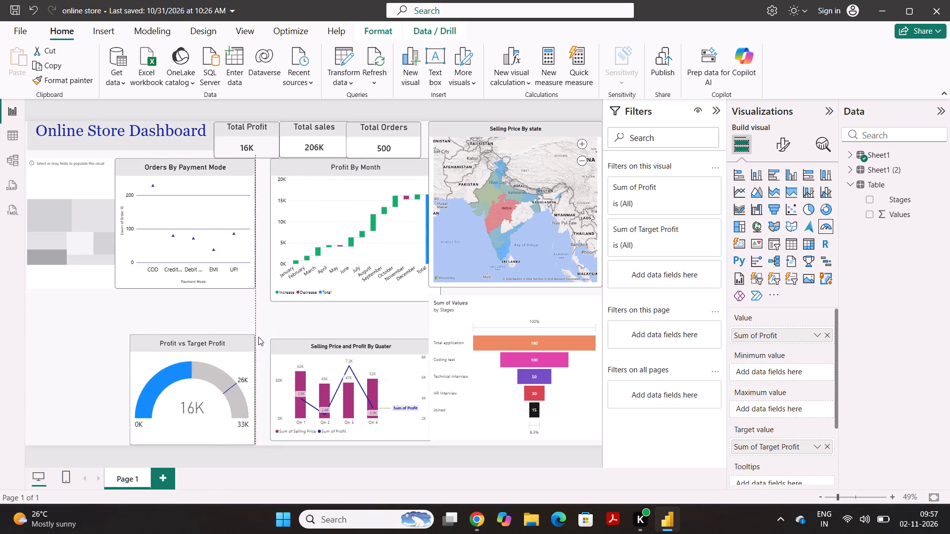
pyautogui.moveTo(258, 337); pyautogui.dragTo(265, 339)
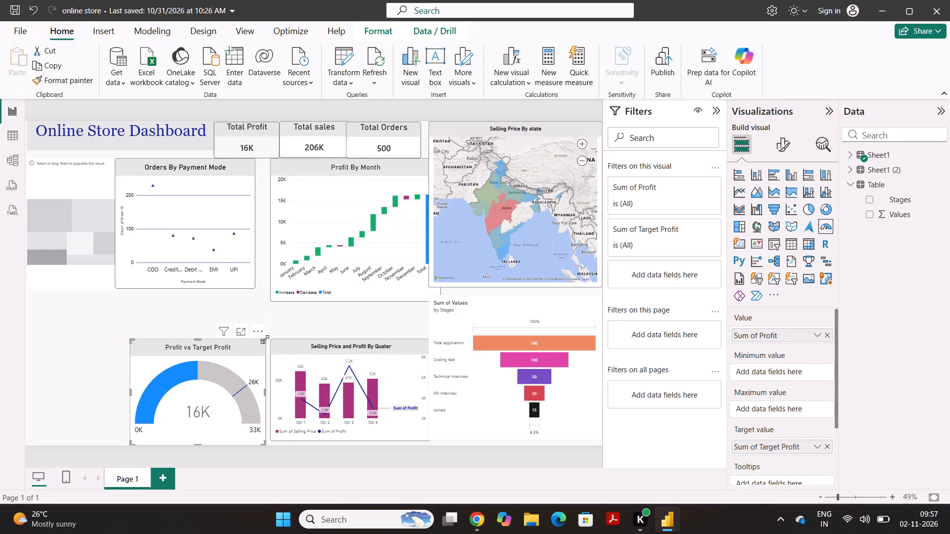
# Move Profit By Month down and left so it sits beside the map, just above the quarterly chart.
pyautogui.moveTo(315, 278); pyautogui.dragTo(302, 308)
pyautogui.click(210, 335)
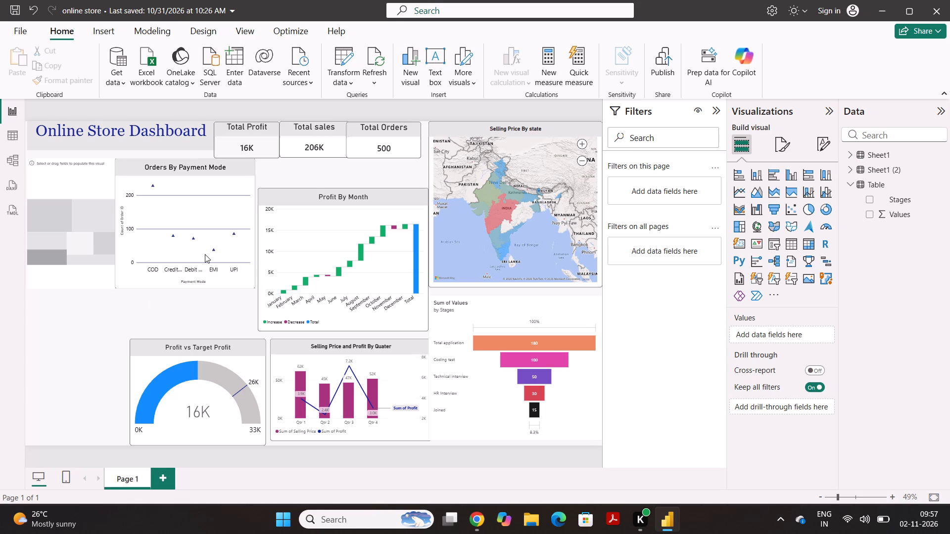
# Move Orders By Payment Mode to the page's bottom-left corner, below the empty treemap.
pyautogui.moveTo(209, 221); pyautogui.dragTo(111, 346)
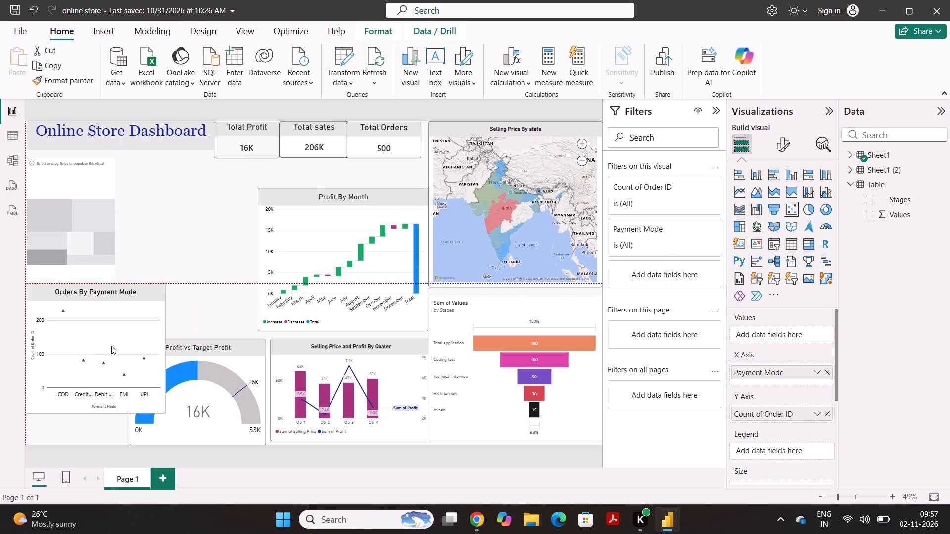
pyautogui.moveTo(111, 346); pyautogui.dragTo(226, 294)
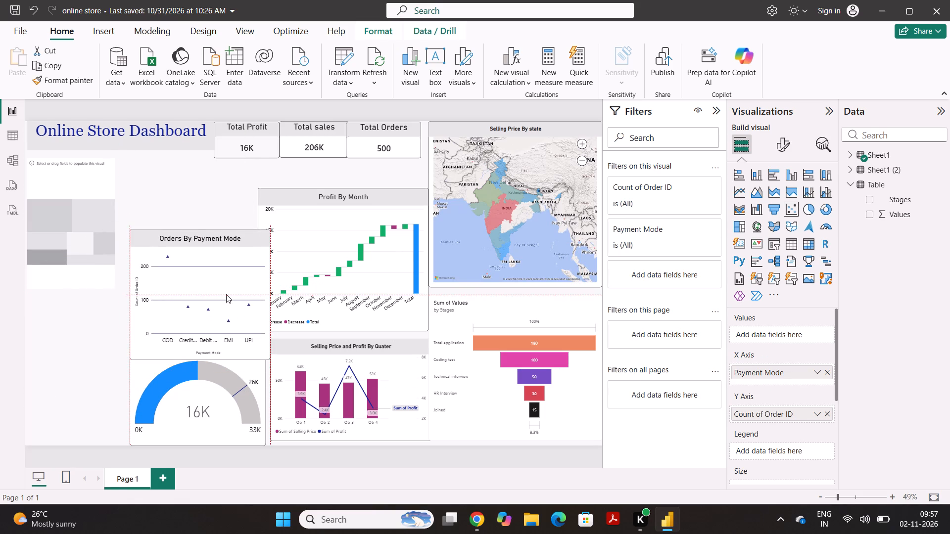
pyautogui.moveTo(226, 294); pyautogui.dragTo(93, 383)
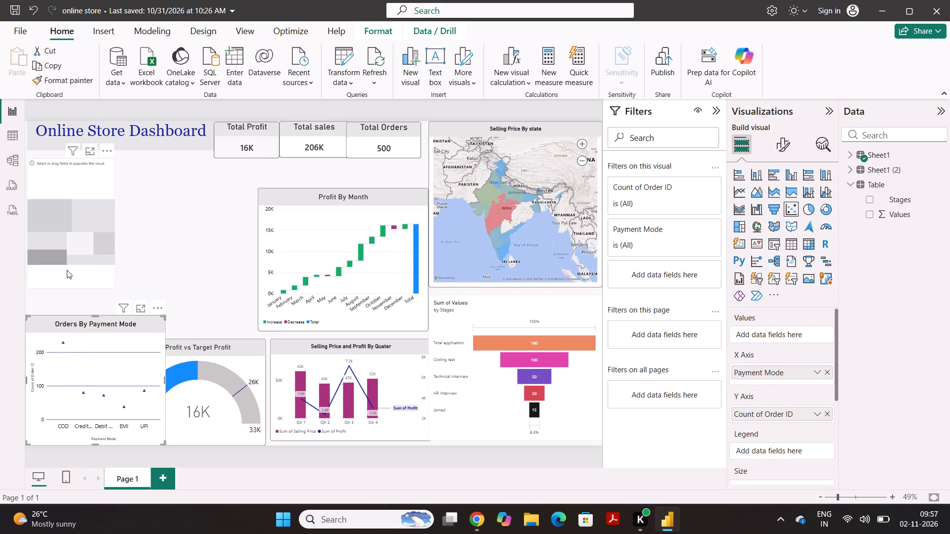
# Move the empty treemap slightly right and down within the space above Orders By Payment Mode.
pyautogui.moveTo(74, 246); pyautogui.dragTo(97, 252)
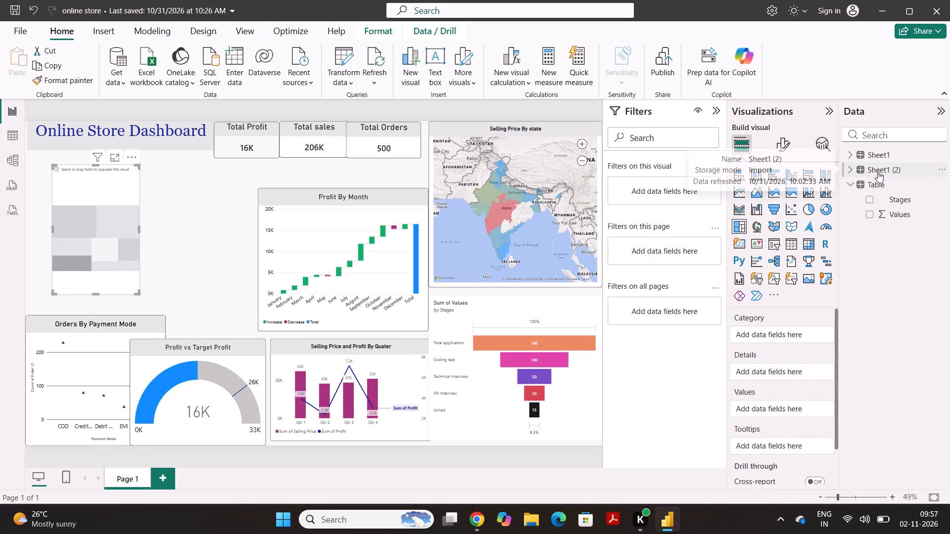
# Assign Selling Price from Sheet1 to the treemap's Category and the Category field to its Details.
pyautogui.click(855, 151)
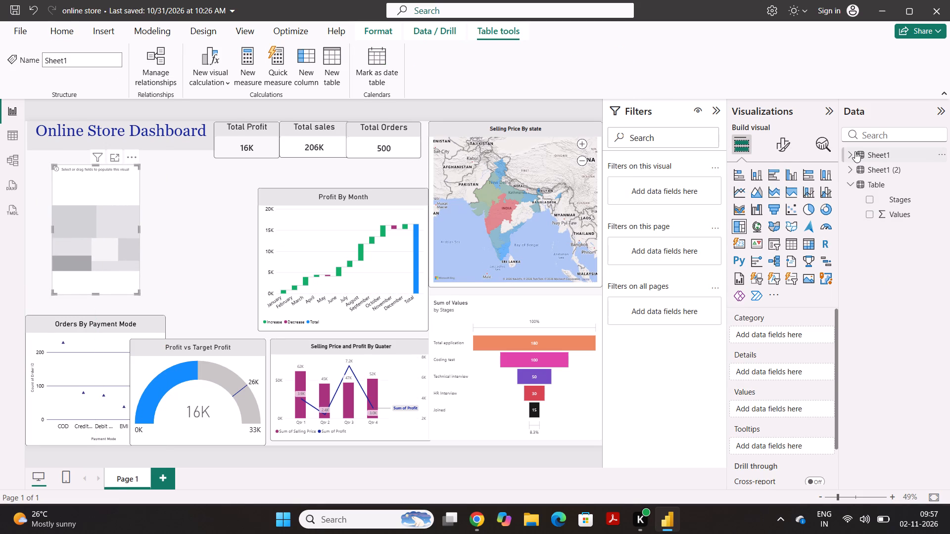
pyautogui.click(850, 152)
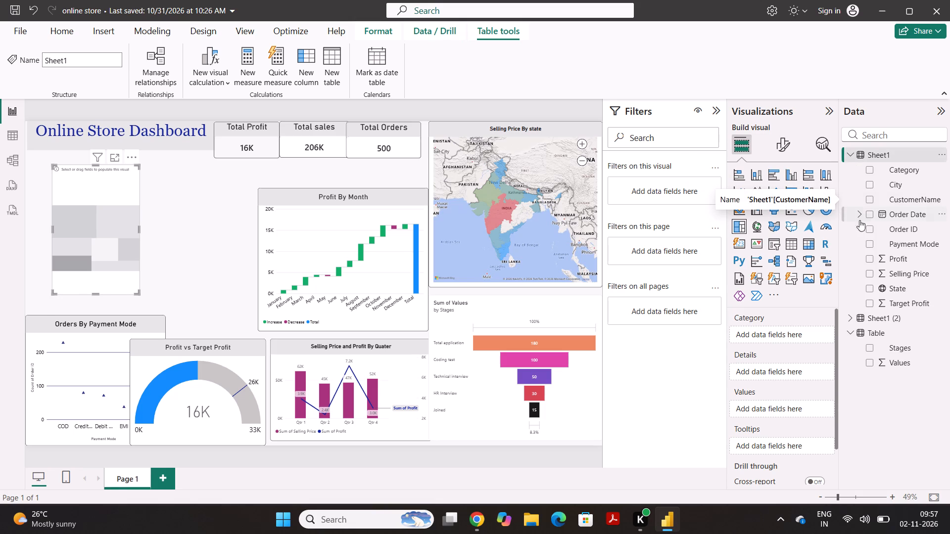
pyautogui.moveTo(884, 280); pyautogui.dragTo(773, 339)
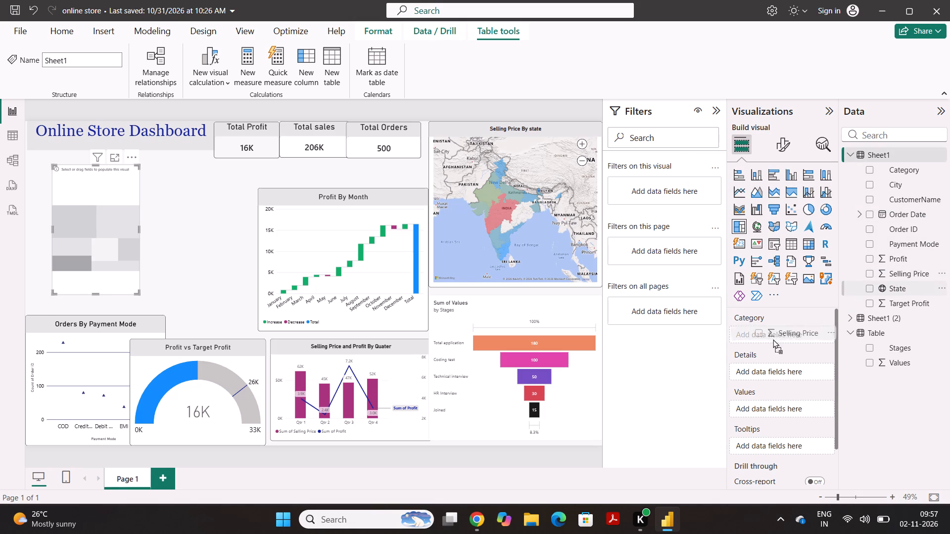
pyautogui.moveTo(773, 339); pyautogui.dragTo(758, 342)
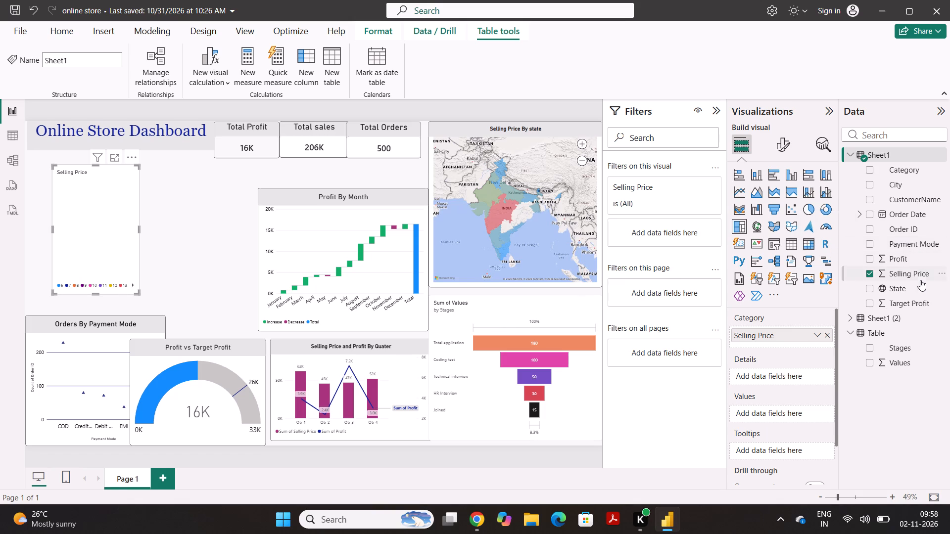
pyautogui.moveTo(895, 165); pyautogui.dragTo(775, 387)
pyautogui.moveTo(775, 387); pyautogui.dragTo(763, 373)
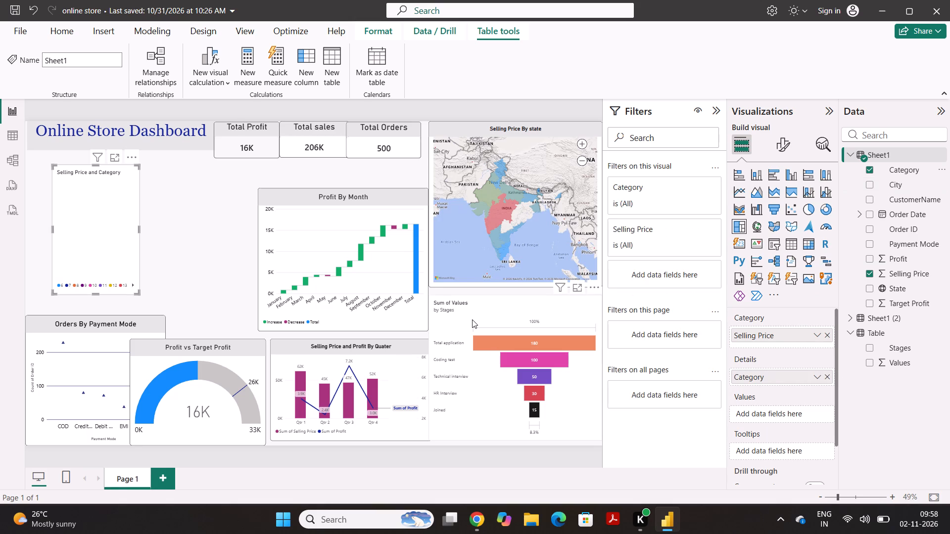
# Widen the treemap toward Profit By Month and reapply the treemap visual type.
pyautogui.moveTo(139, 231); pyautogui.dragTo(176, 227)
pyautogui.click(137, 226)
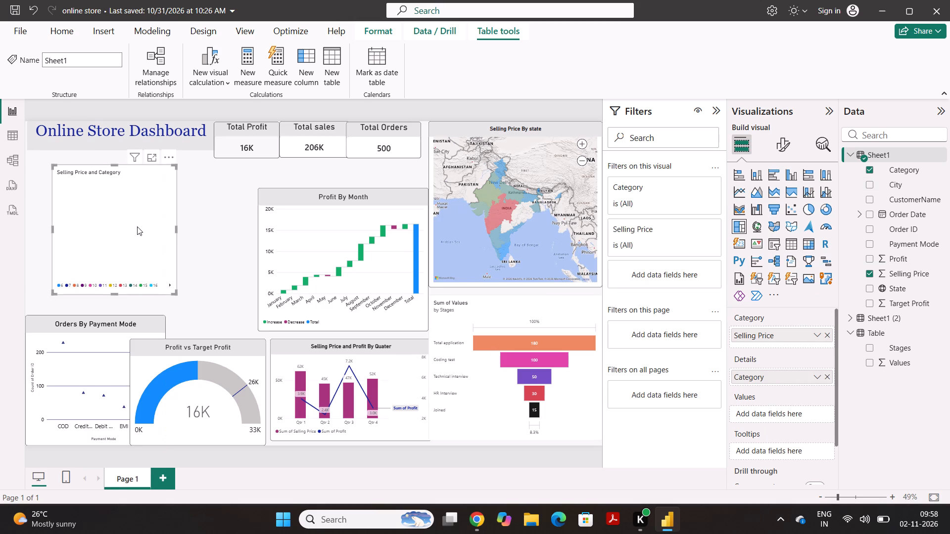
pyautogui.click(746, 221)
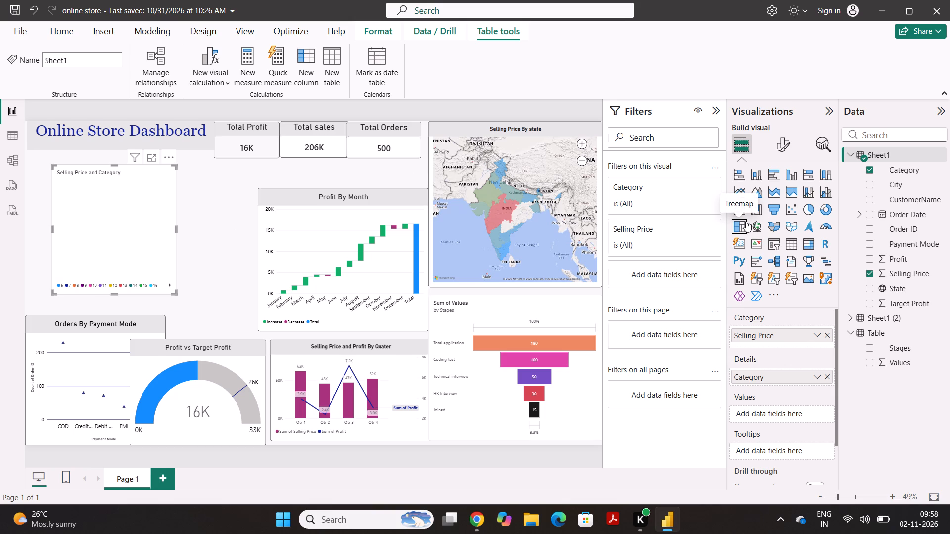
pyautogui.click(746, 221)
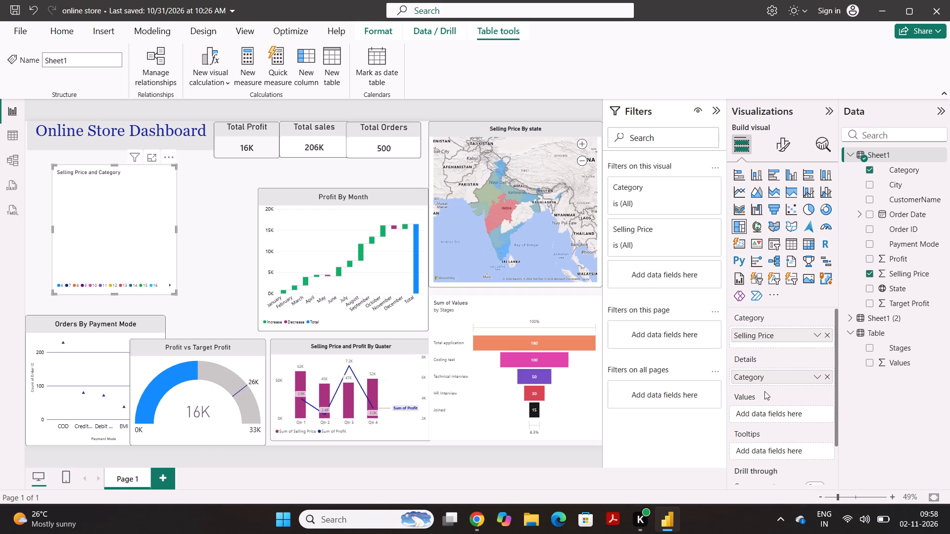
# Replace the treemap's fields with State as Category, Selling Price as Values and City as Details from Sheet1.
pyautogui.scroll(1, 807, 363)
pyautogui.click(828, 336)
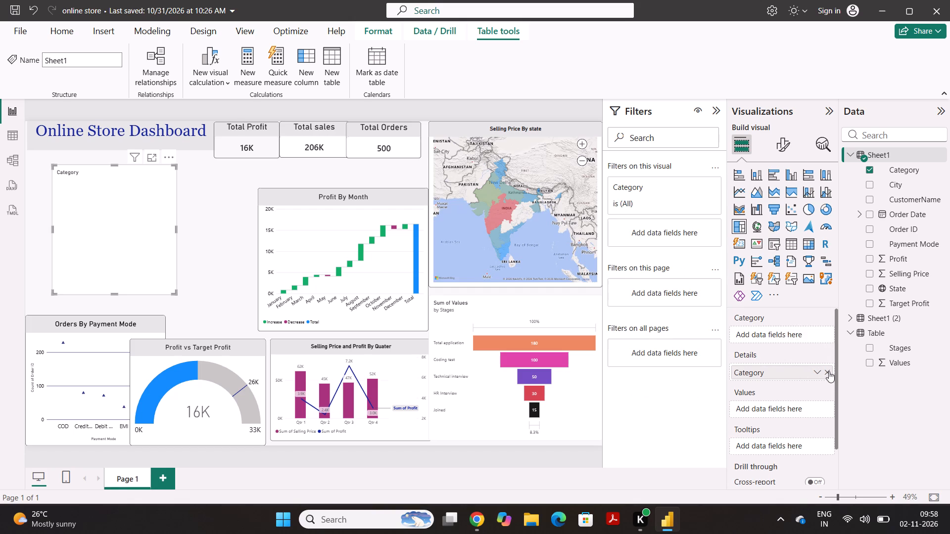
pyautogui.click(829, 371)
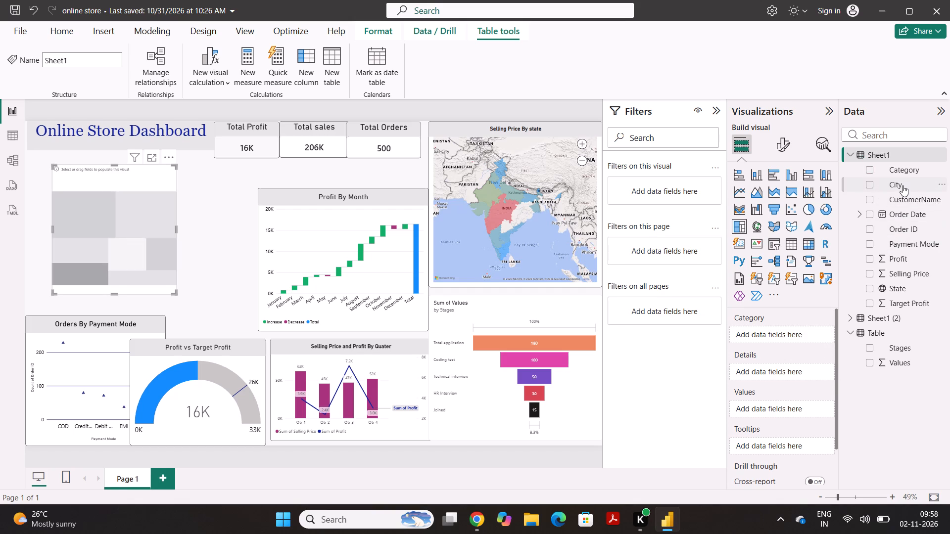
pyautogui.moveTo(898, 286); pyautogui.dragTo(785, 327)
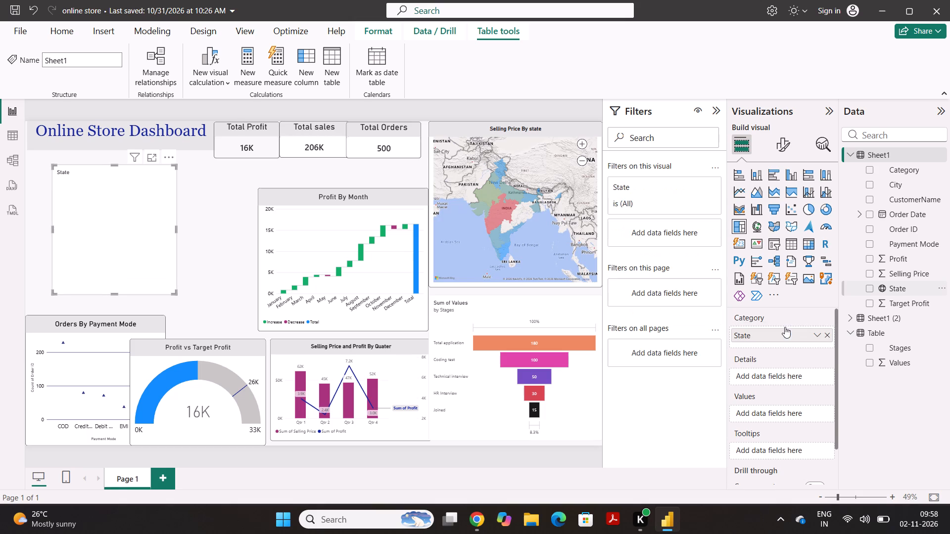
pyautogui.moveTo(907, 272); pyautogui.dragTo(796, 411)
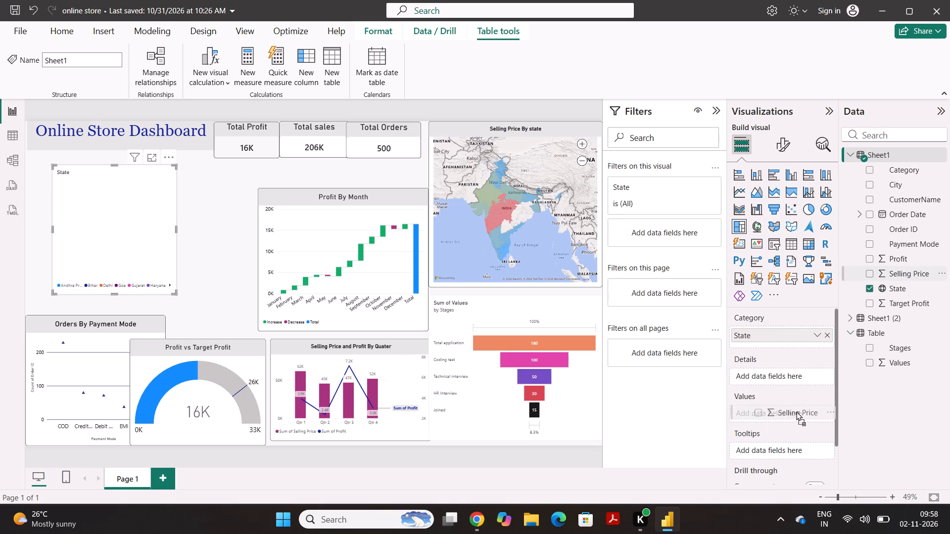
pyautogui.moveTo(796, 411); pyautogui.dragTo(790, 412)
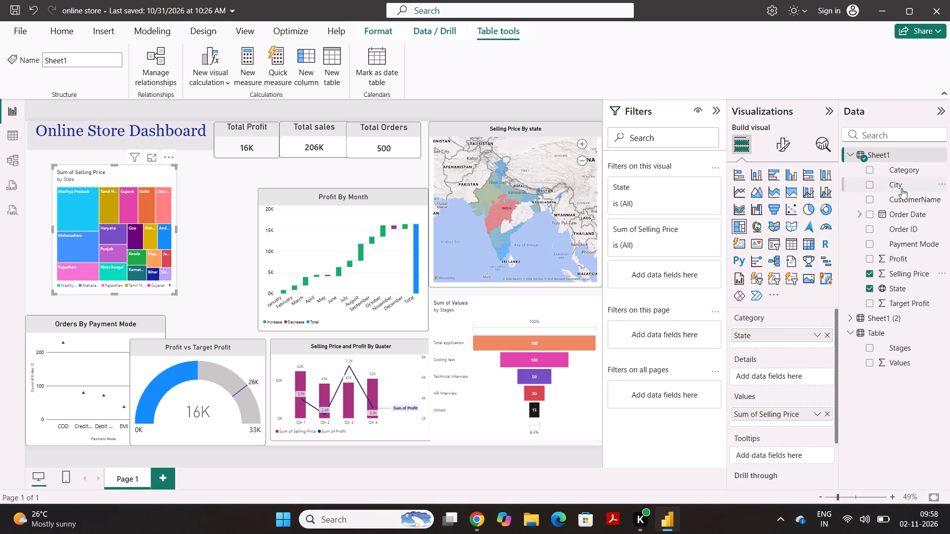
pyautogui.moveTo(902, 188); pyautogui.dragTo(782, 377)
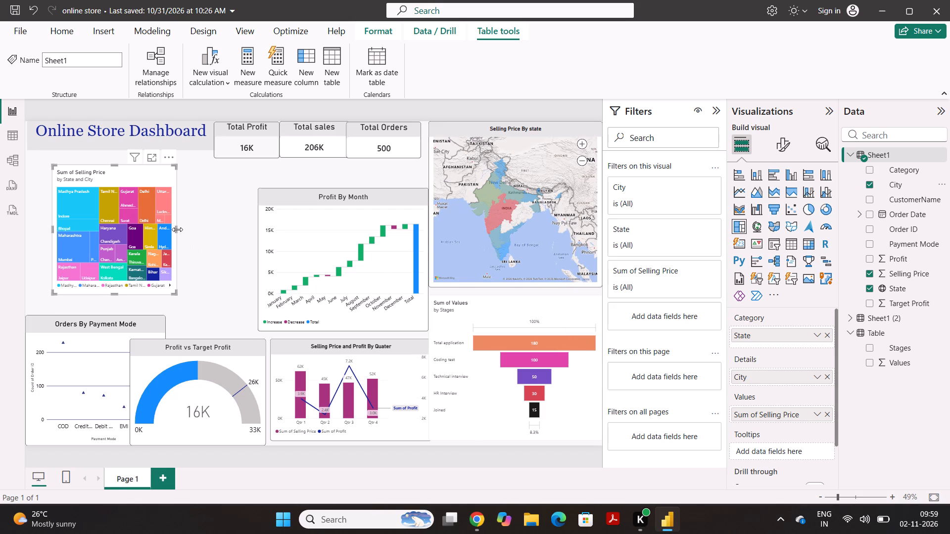
# Widen the treemap toward Profit By Month and move it up near the page's left edge, under the dashboard title.
pyautogui.moveTo(177, 229); pyautogui.dragTo(211, 230)
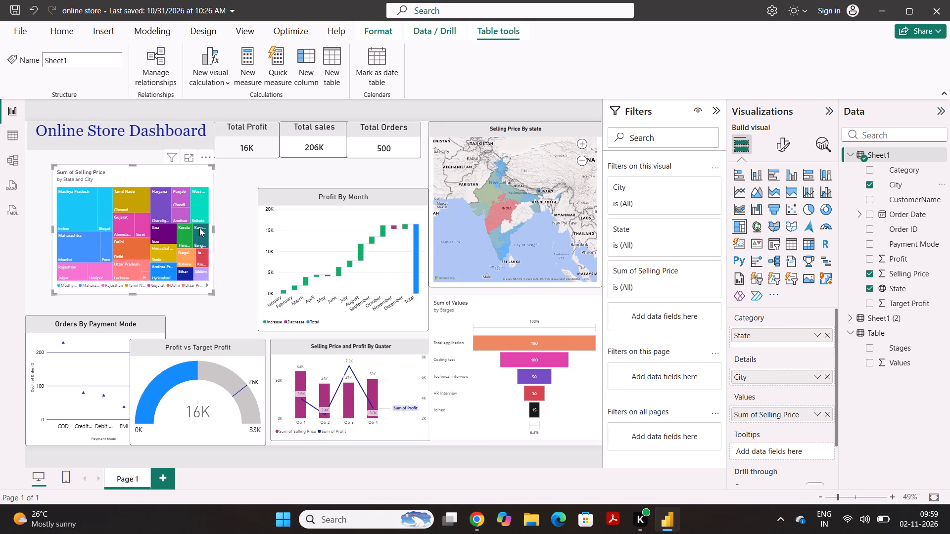
pyautogui.moveTo(130, 178); pyautogui.dragTo(107, 165)
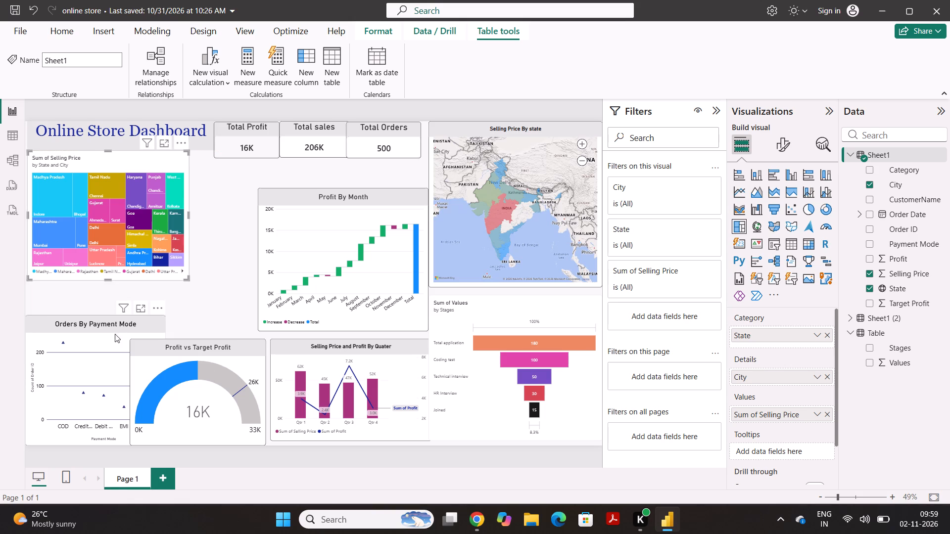
# Shift Profit By Month slightly down so it sits directly above the Selling Price and Profit By Quater chart.
pyautogui.click(351, 228)
pyautogui.moveTo(351, 228); pyautogui.dragTo(354, 203)
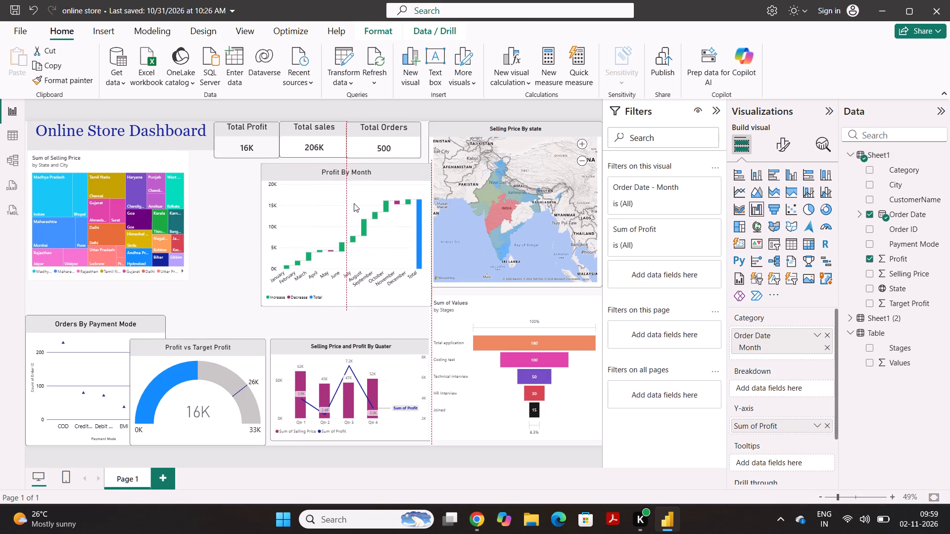
pyautogui.moveTo(354, 203); pyautogui.dragTo(352, 201)
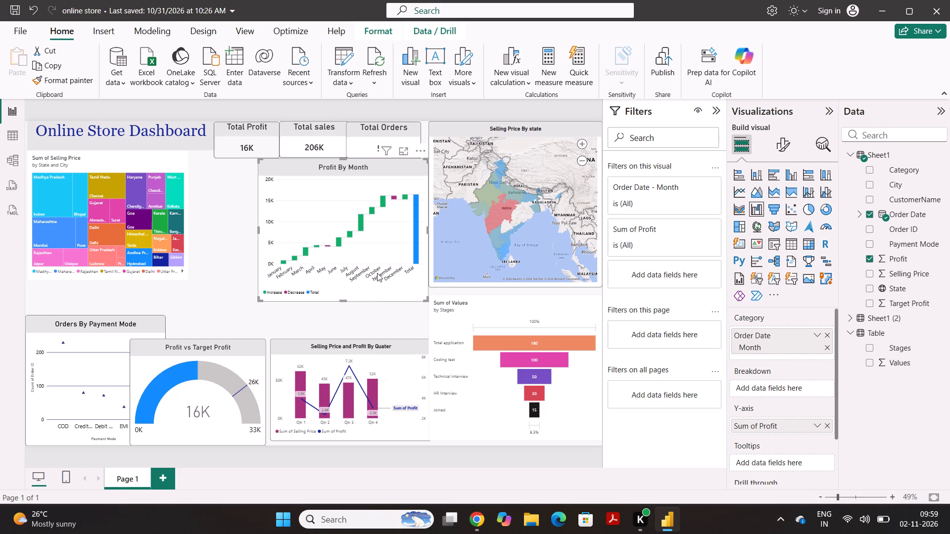
pyautogui.moveTo(377, 273); pyautogui.dragTo(378, 307)
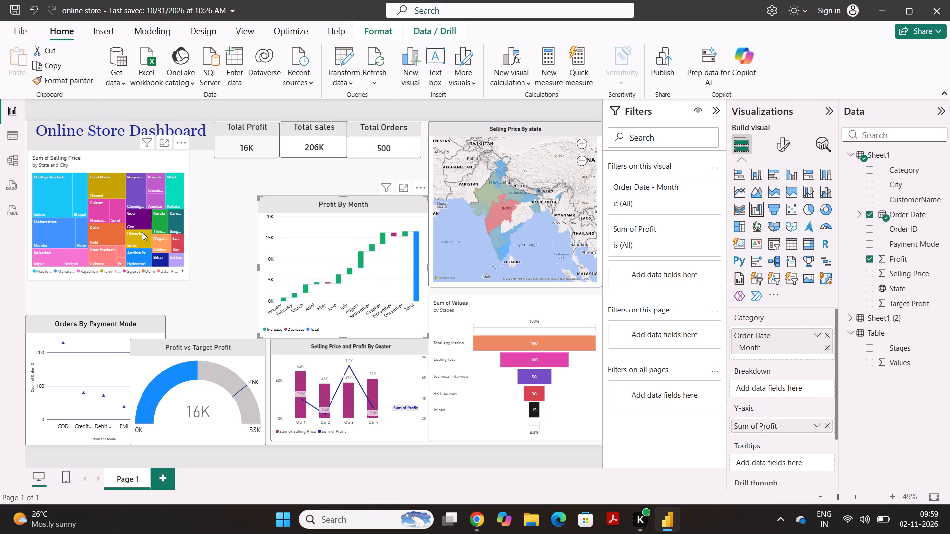
# Place the treemap flush with the page's left edge, directly below the Online Store Dashboard title.
pyautogui.moveTo(160, 169); pyautogui.dragTo(216, 179)
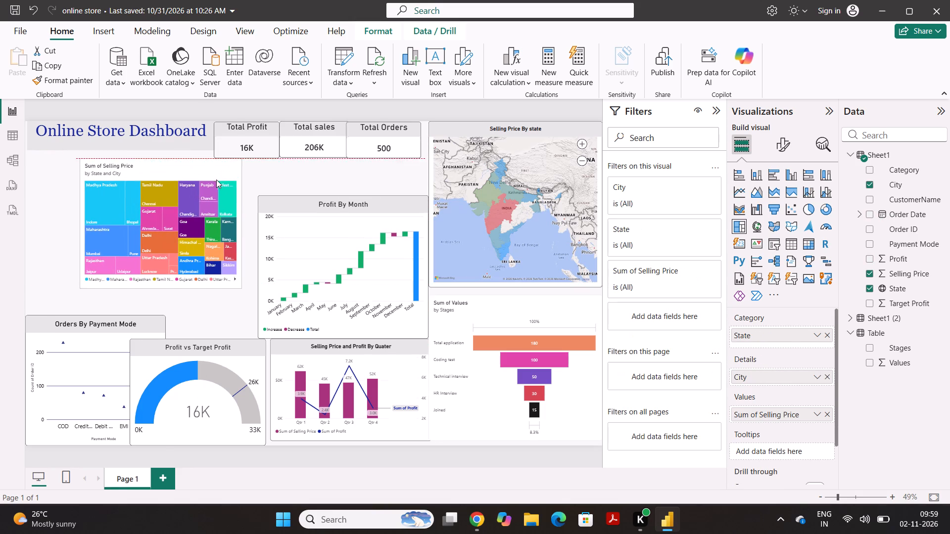
pyautogui.moveTo(216, 179); pyautogui.dragTo(158, 164)
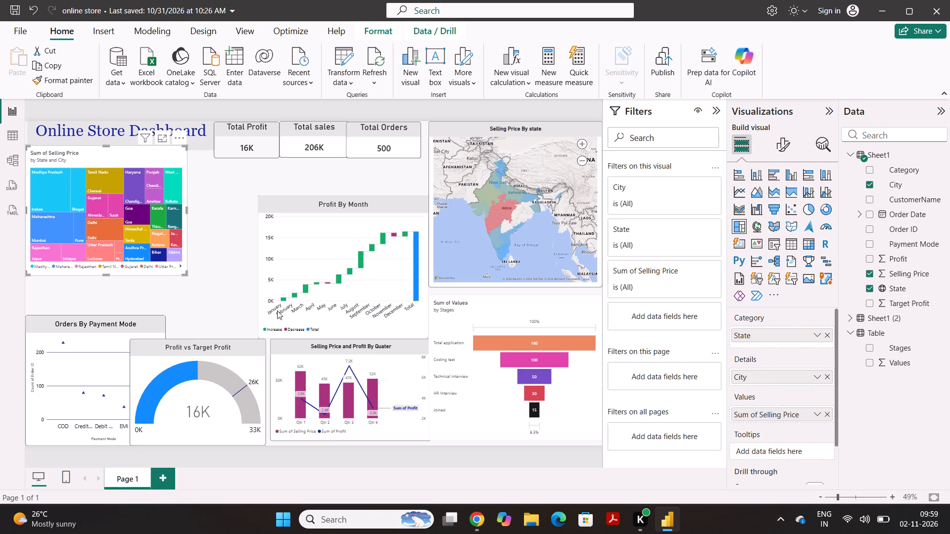
# Narrow the Profit vs Target Profit gauge from its left side so it clears Orders By Payment Mode, leaving a small gap.
pyautogui.click(148, 343)
pyautogui.moveTo(134, 341); pyautogui.dragTo(145, 342)
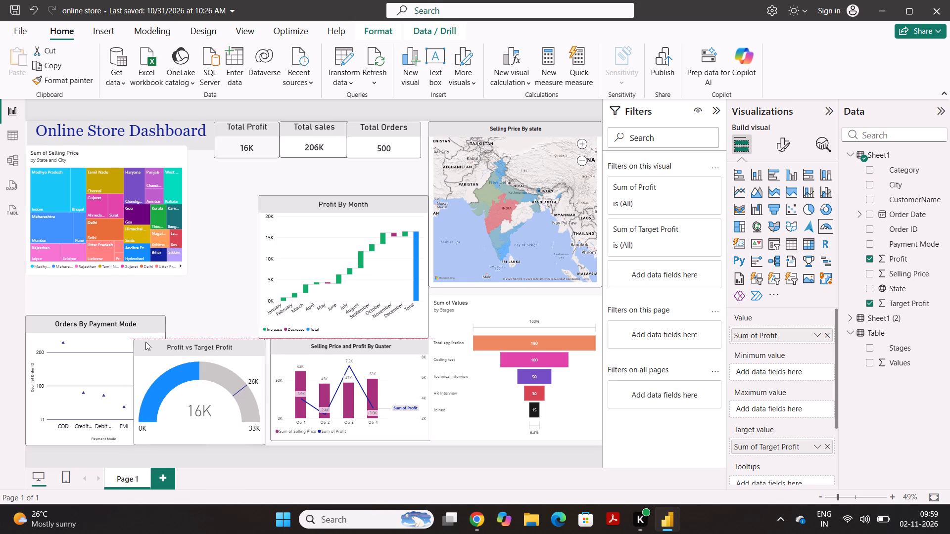
pyautogui.moveTo(145, 342); pyautogui.dragTo(173, 346)
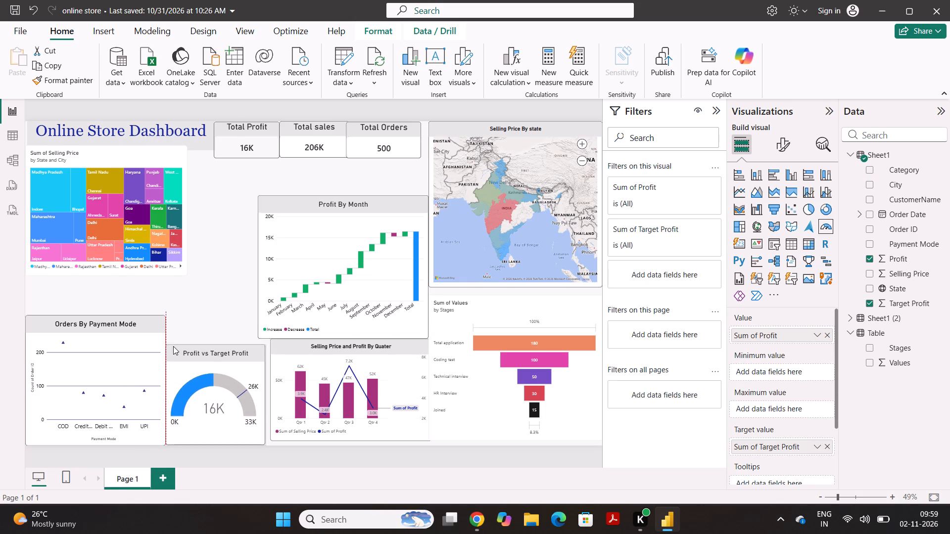
pyautogui.moveTo(173, 346); pyautogui.dragTo(177, 342)
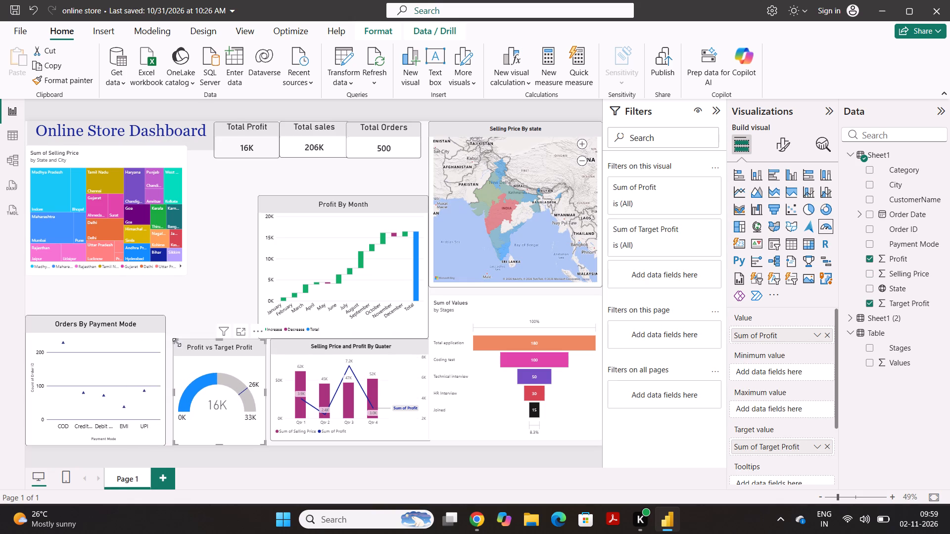
pyautogui.click(185, 311)
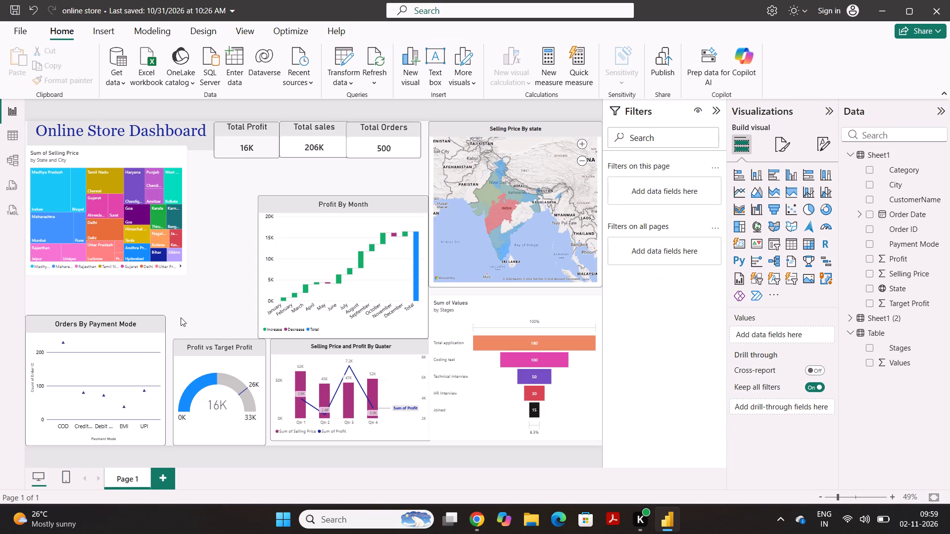
pyautogui.click(187, 375)
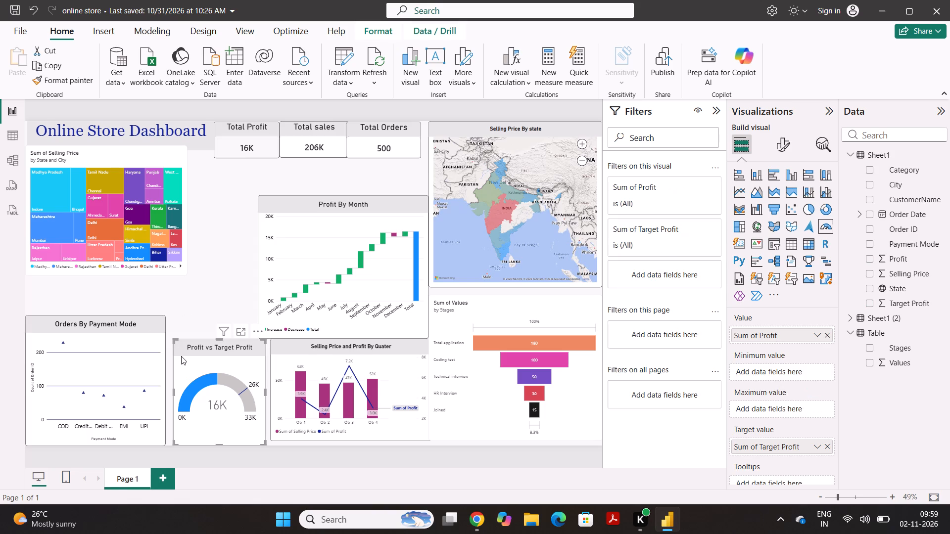
pyautogui.click(176, 342)
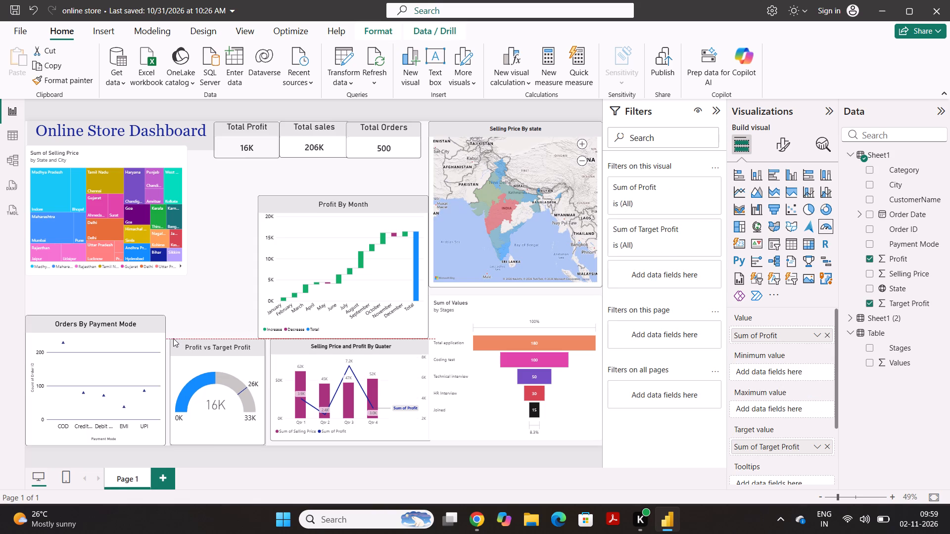
pyautogui.click(192, 315)
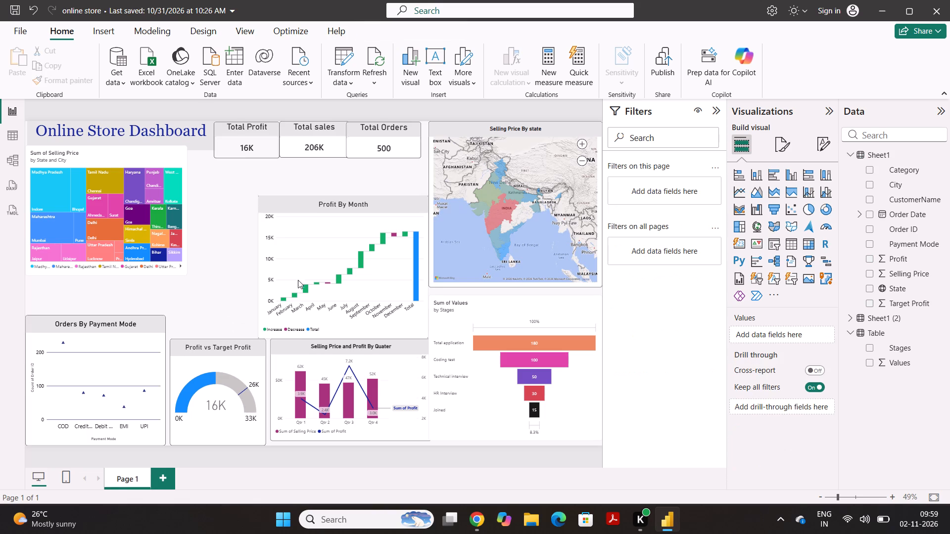
# Move the treemap down along the page's left edge to just above Orders By Payment Mode.
pyautogui.moveTo(129, 236); pyautogui.dragTo(129, 268)
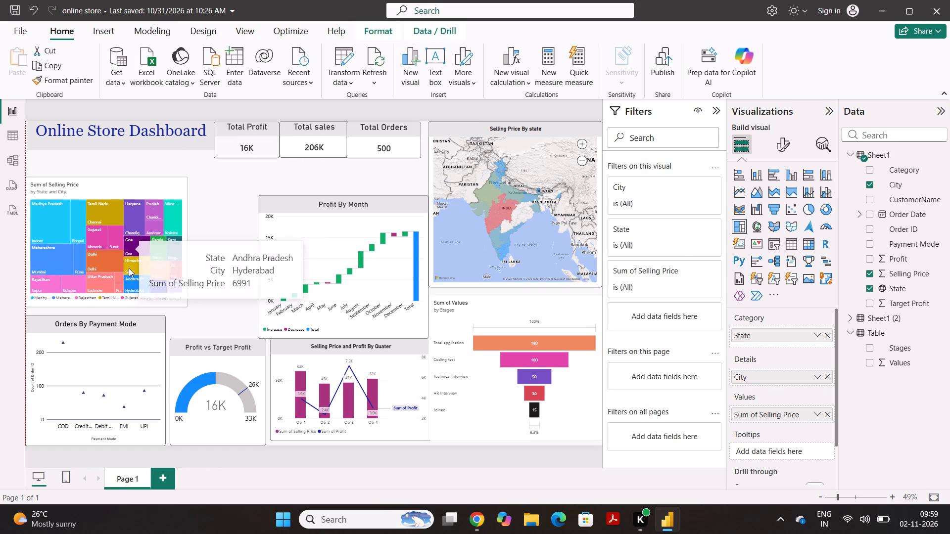
pyautogui.moveTo(129, 268); pyautogui.dragTo(128, 267)
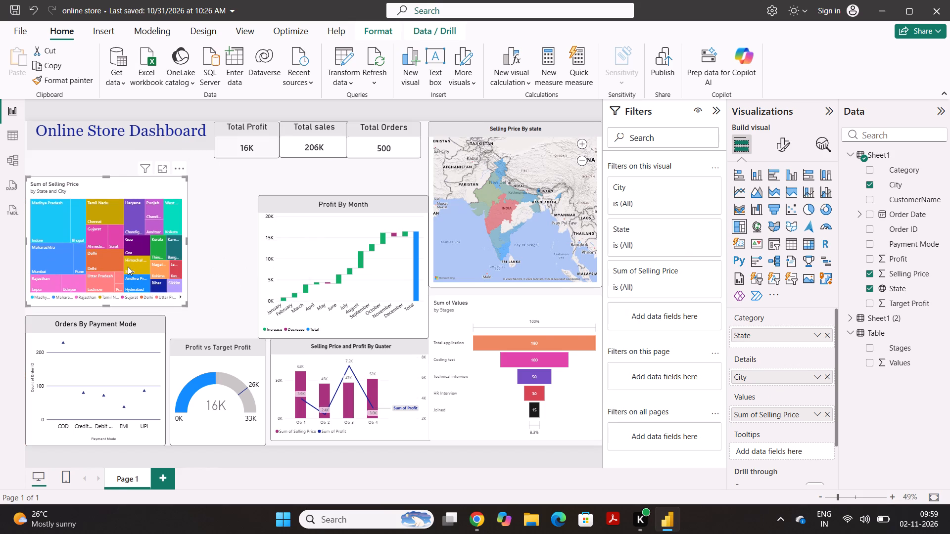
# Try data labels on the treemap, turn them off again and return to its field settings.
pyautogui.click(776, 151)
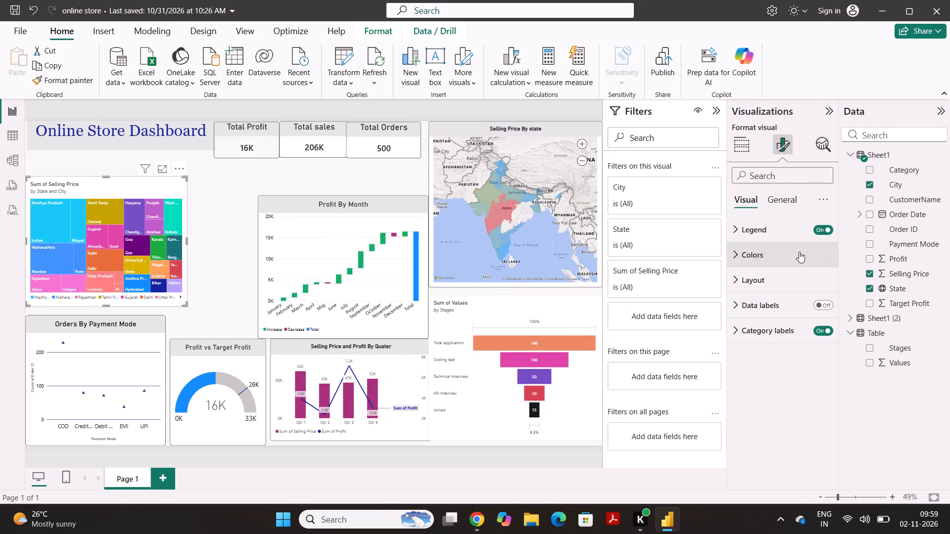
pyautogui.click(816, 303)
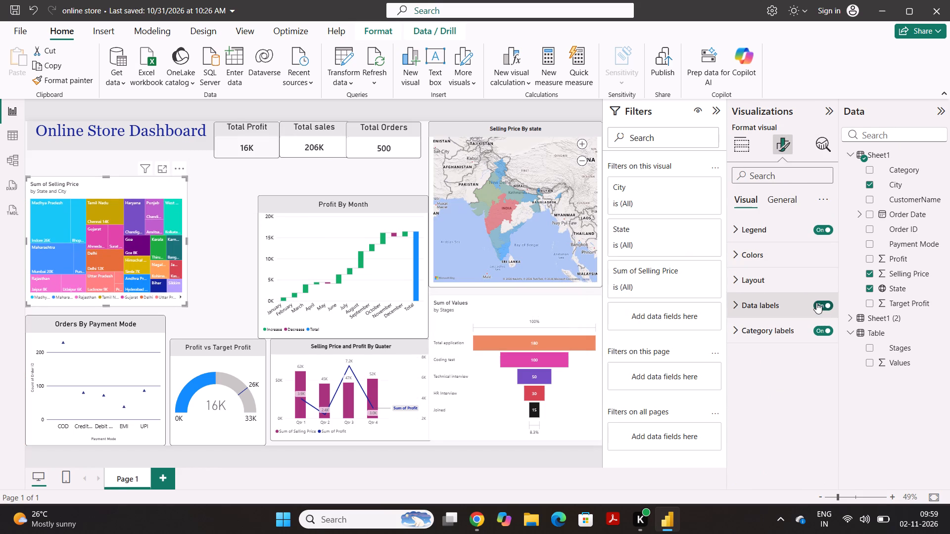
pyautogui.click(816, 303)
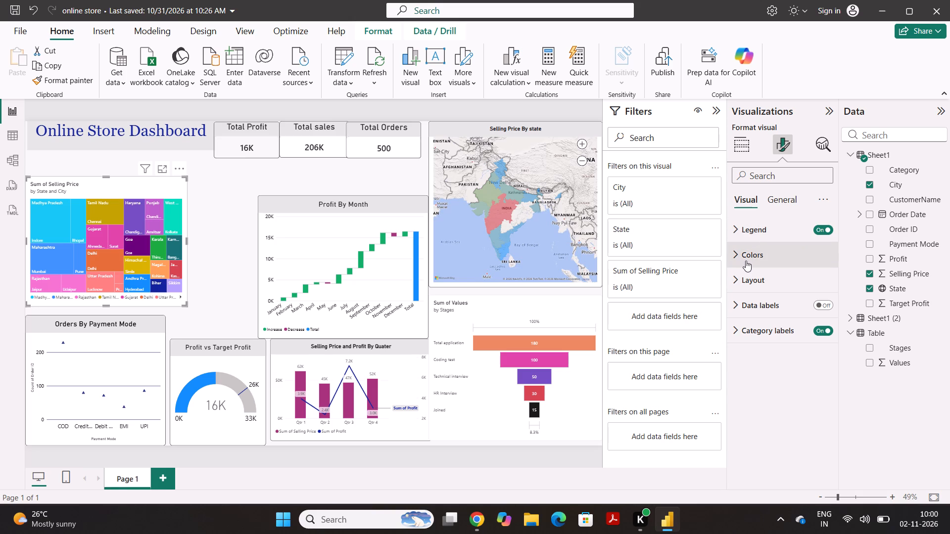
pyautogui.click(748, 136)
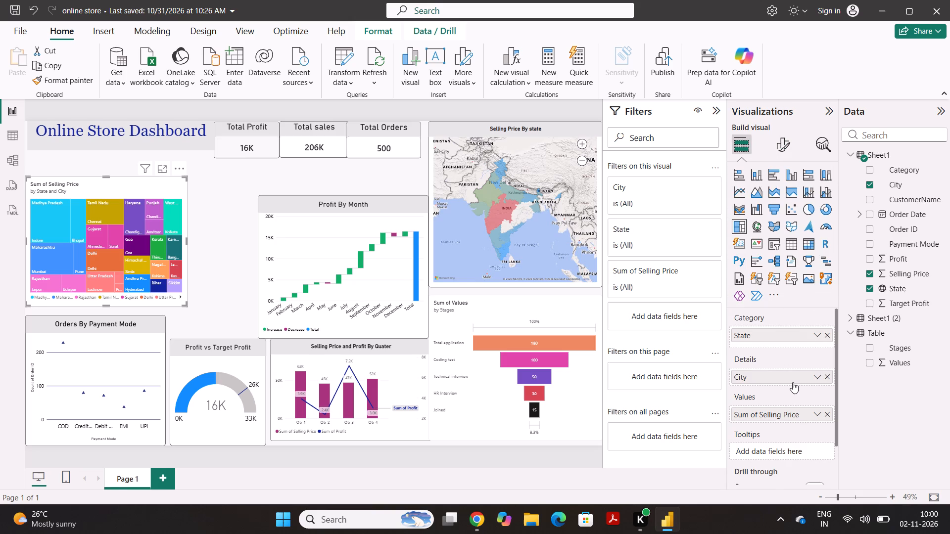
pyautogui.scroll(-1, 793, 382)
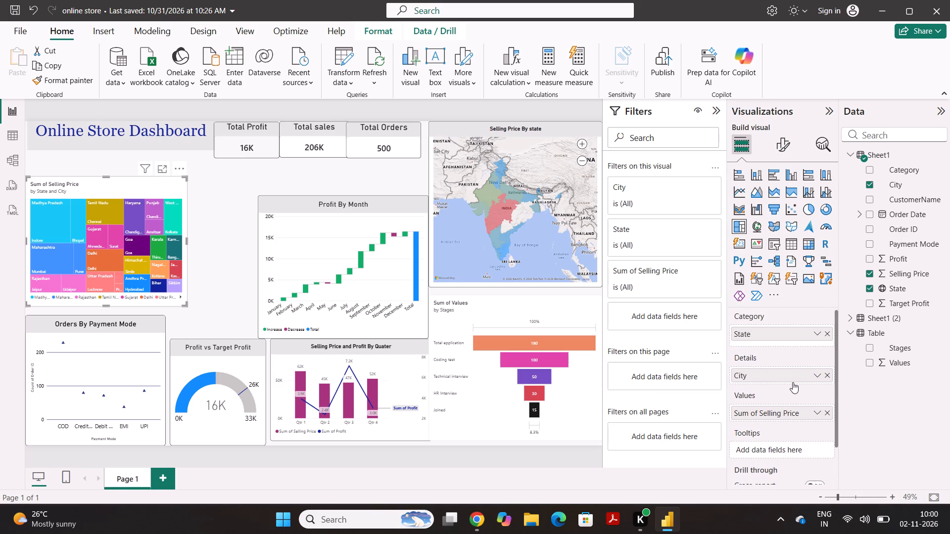
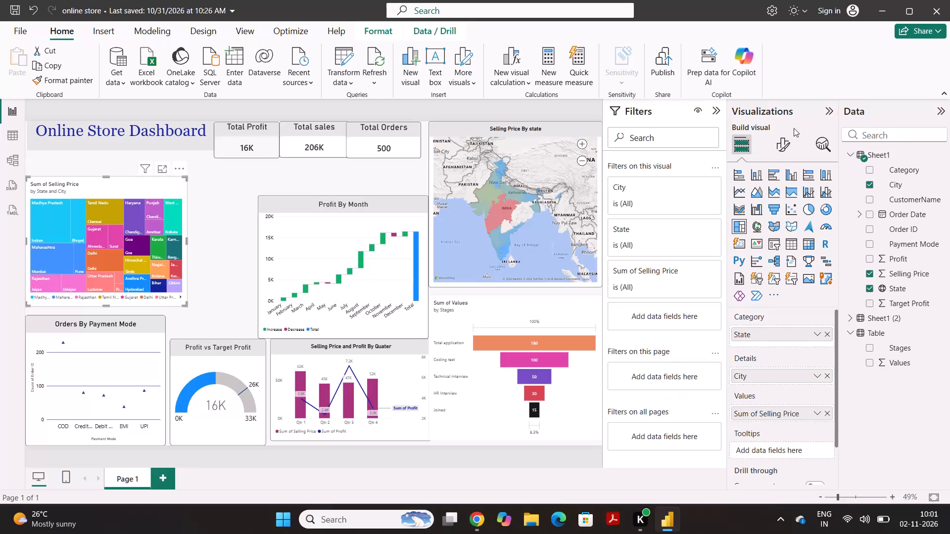
# Set the visual border colour of the selling price treemap to black.
pyautogui.click(774, 151)
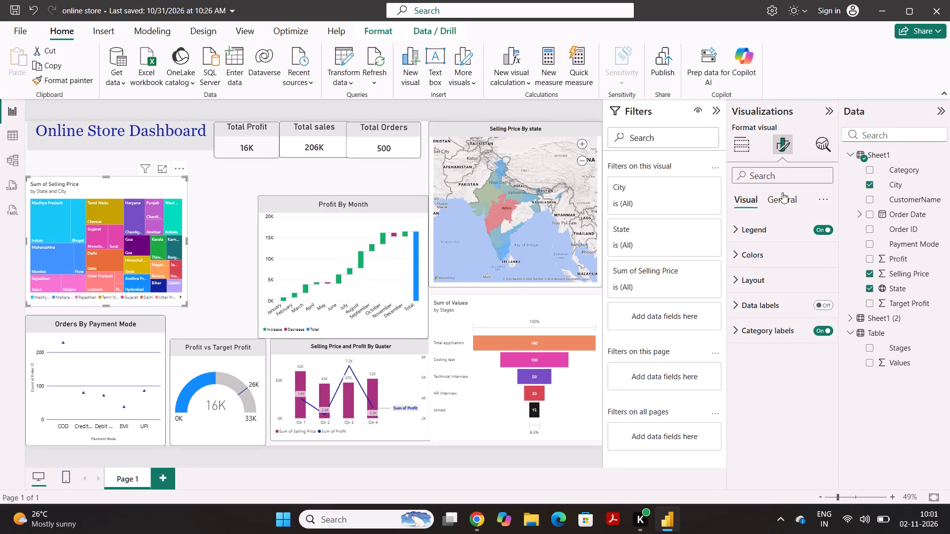
pyautogui.click(782, 192)
pyautogui.click(773, 277)
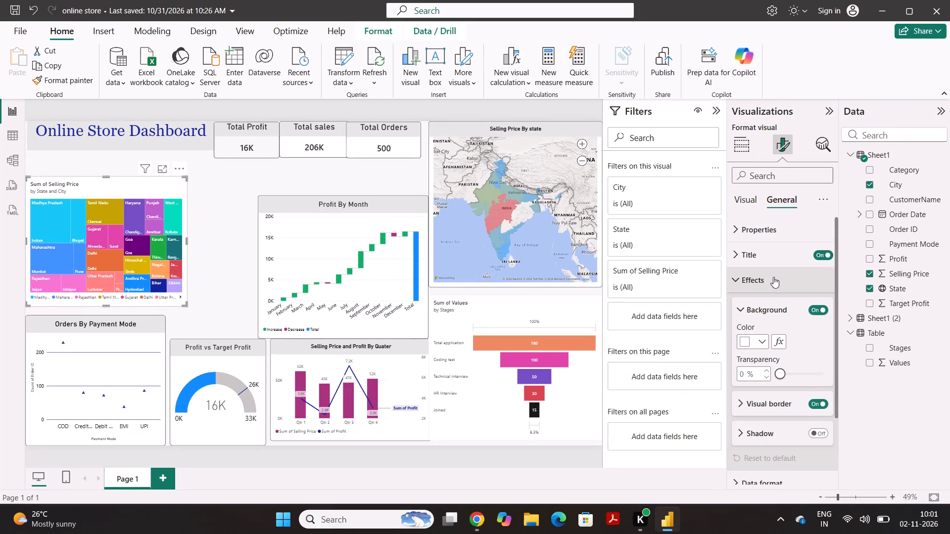
pyautogui.scroll(-1, 781, 326)
pyautogui.click(772, 340)
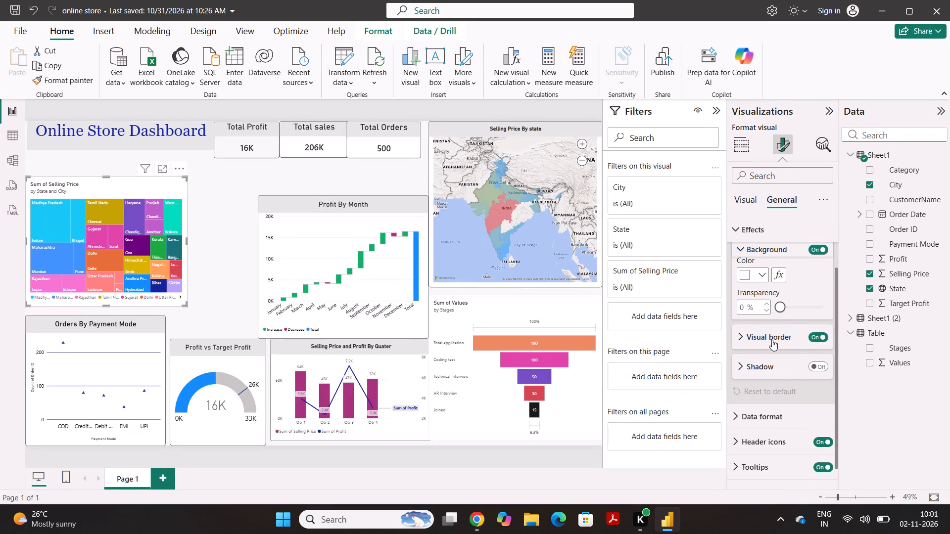
pyautogui.click(762, 373)
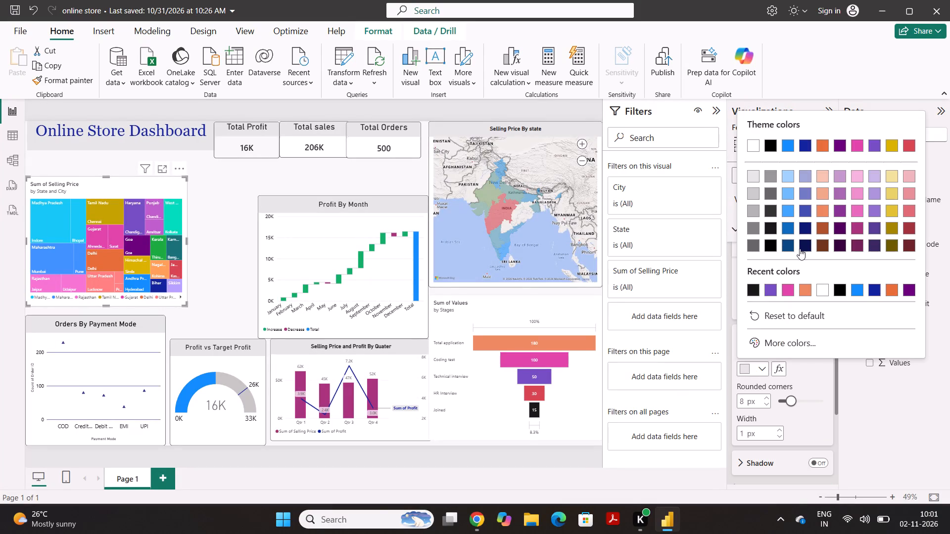
pyautogui.click(772, 247)
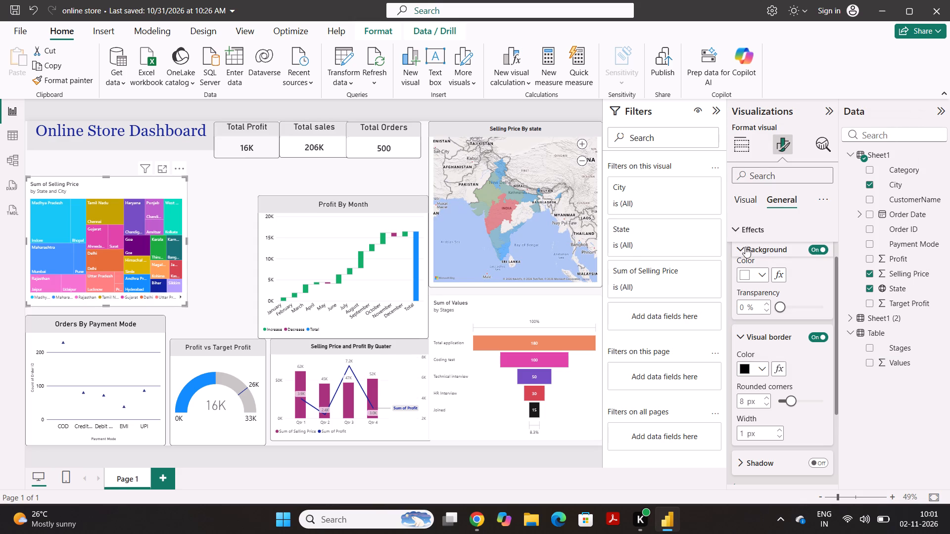
pyautogui.click(236, 250)
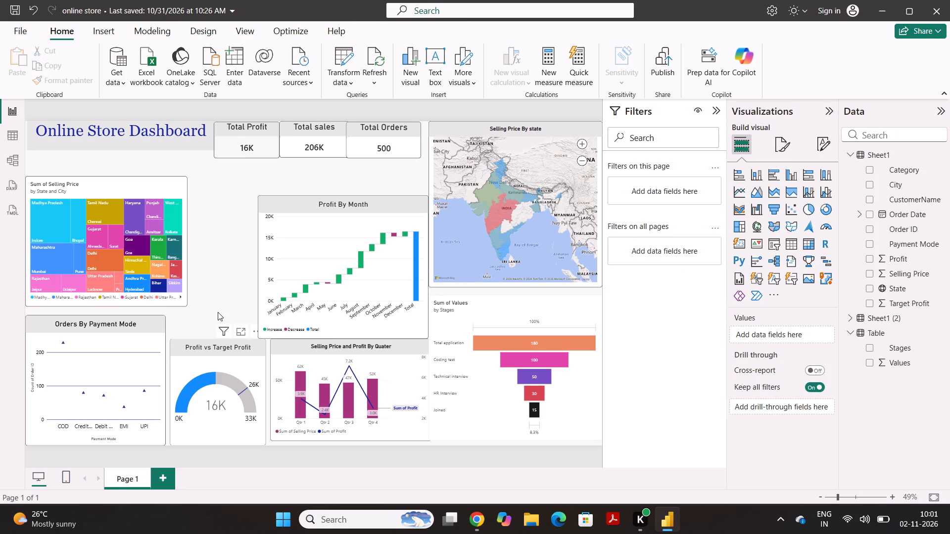
# Set the visual border colour of the Sum of Values by Stages funnel chart to black.
pyautogui.click(509, 309)
pyautogui.hscroll(1, 803, 302)
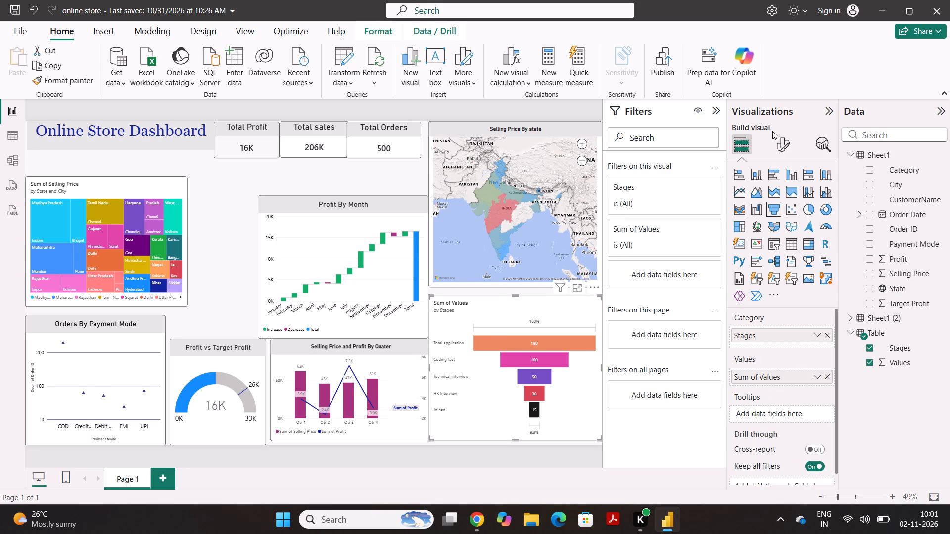
pyautogui.click(782, 147)
pyautogui.click(788, 194)
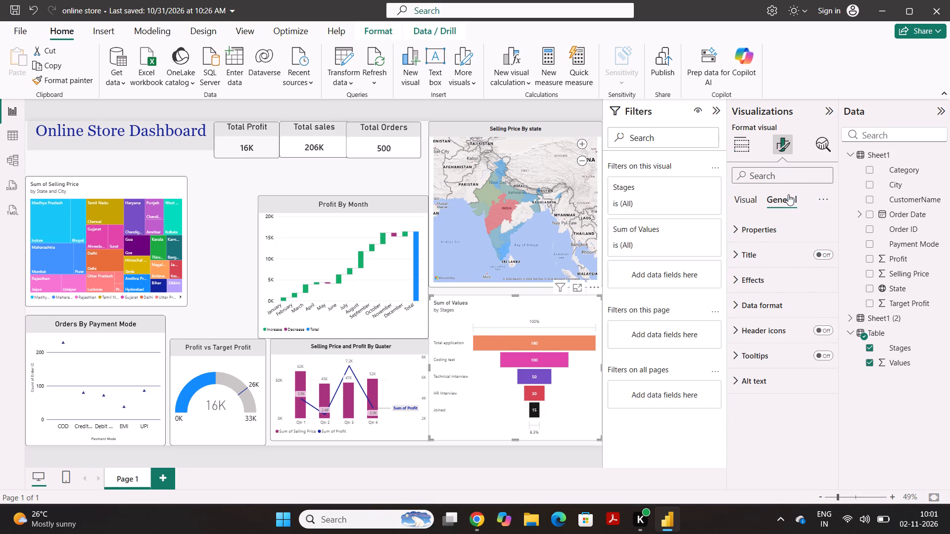
pyautogui.click(755, 285)
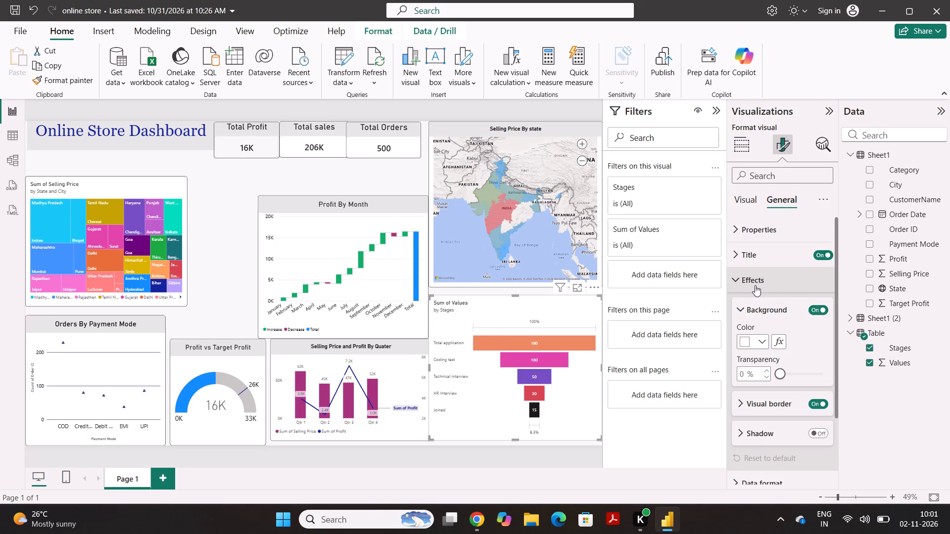
pyautogui.click(742, 404)
pyautogui.scroll(-1, 742, 404)
pyautogui.click(763, 401)
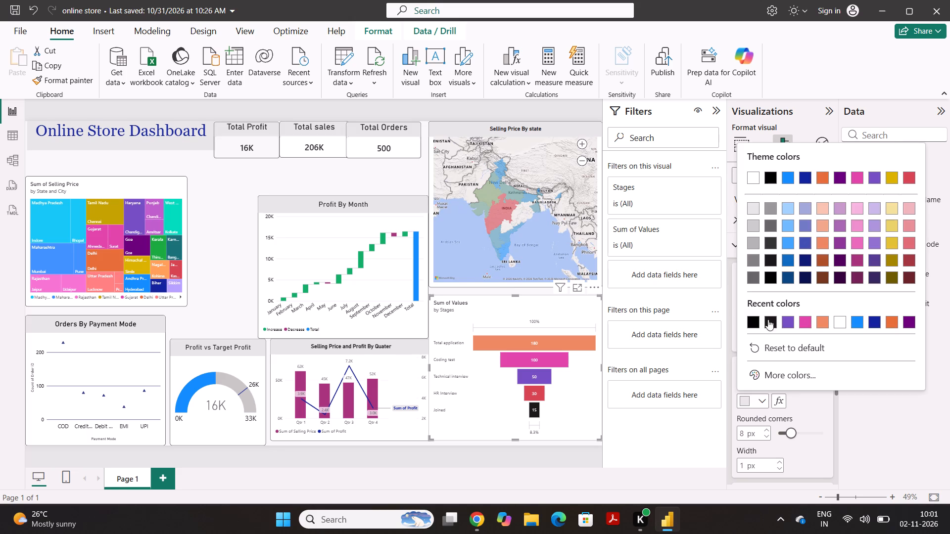
pyautogui.click(770, 274)
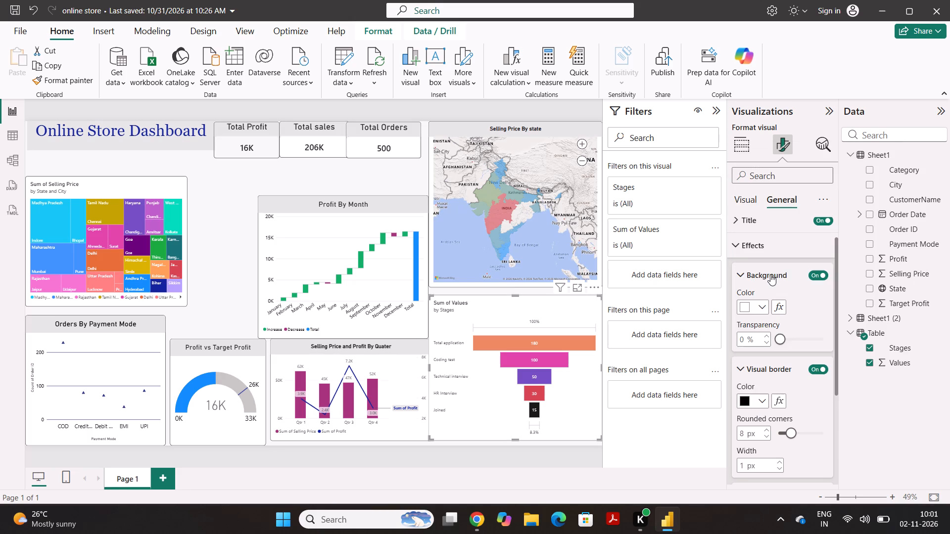
pyautogui.click(244, 228)
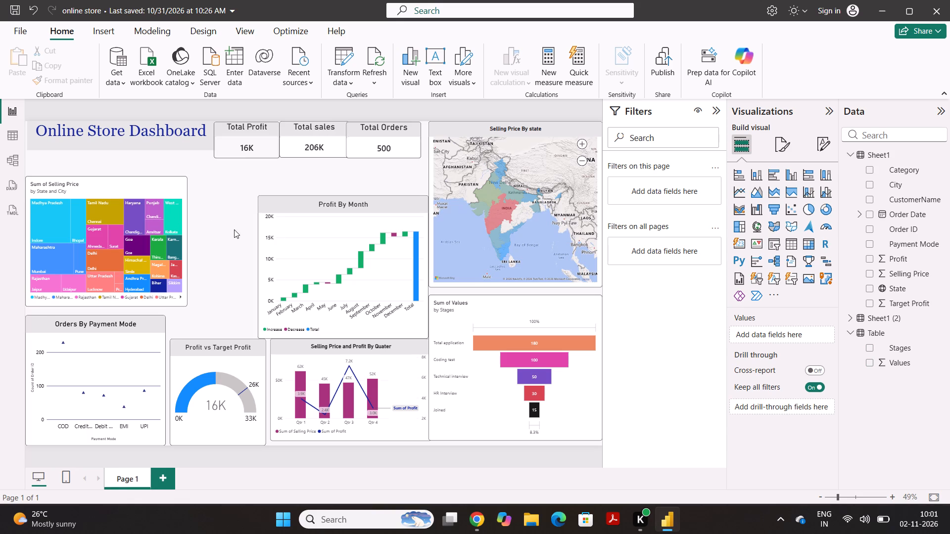
# Move the treemap away from the page's left edge so it sits directly beside the Profit By Month chart.
pyautogui.moveTo(177, 238); pyautogui.dragTo(178, 238)
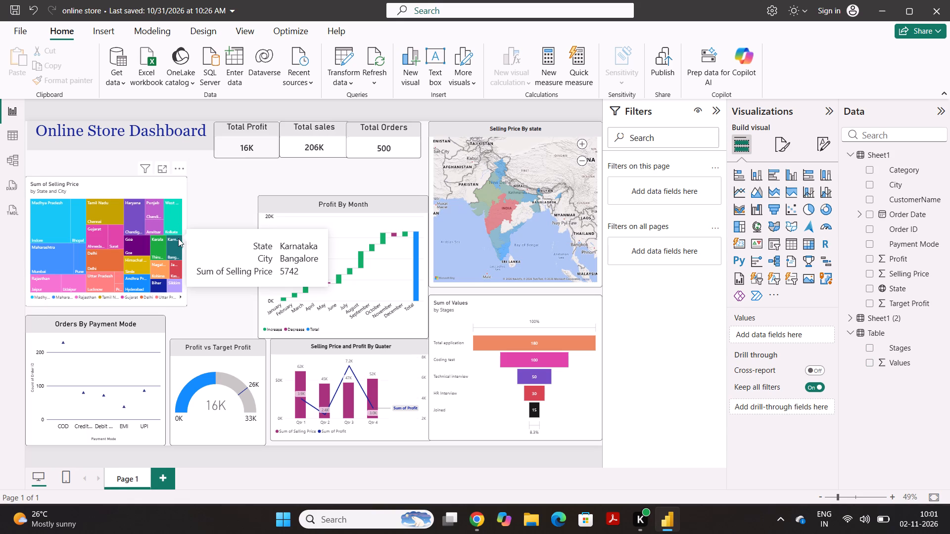
pyautogui.moveTo(178, 238); pyautogui.dragTo(190, 242)
pyautogui.moveTo(170, 190); pyautogui.dragTo(190, 192)
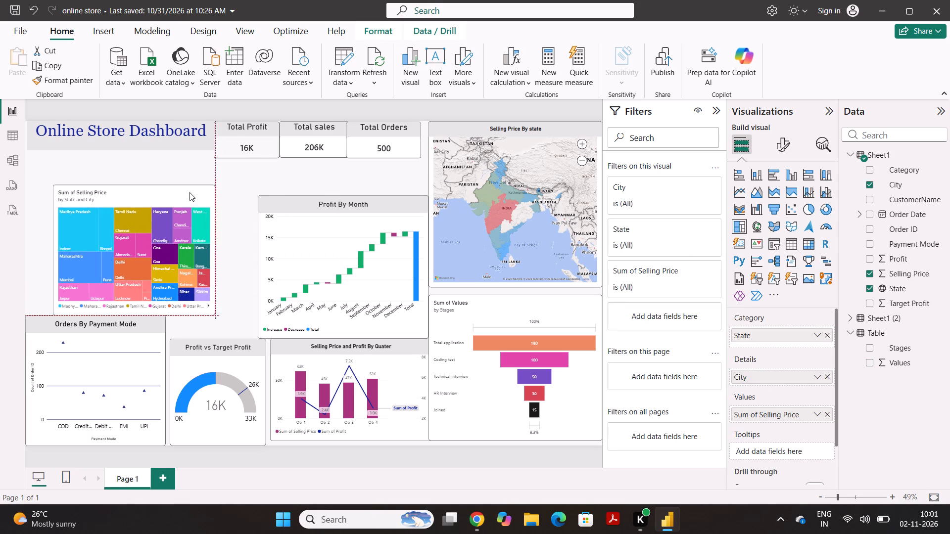
pyautogui.moveTo(190, 192); pyautogui.dragTo(222, 202)
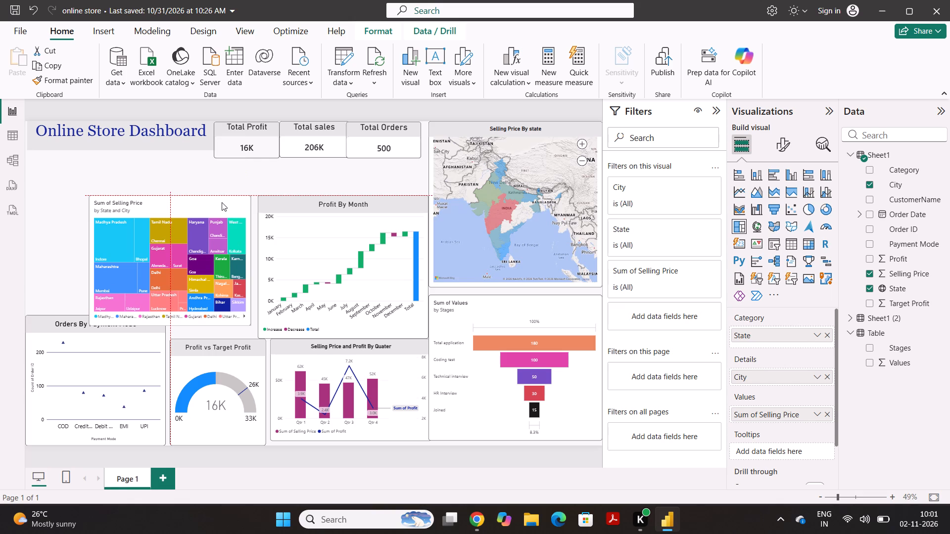
pyautogui.moveTo(222, 202); pyautogui.dragTo(224, 214)
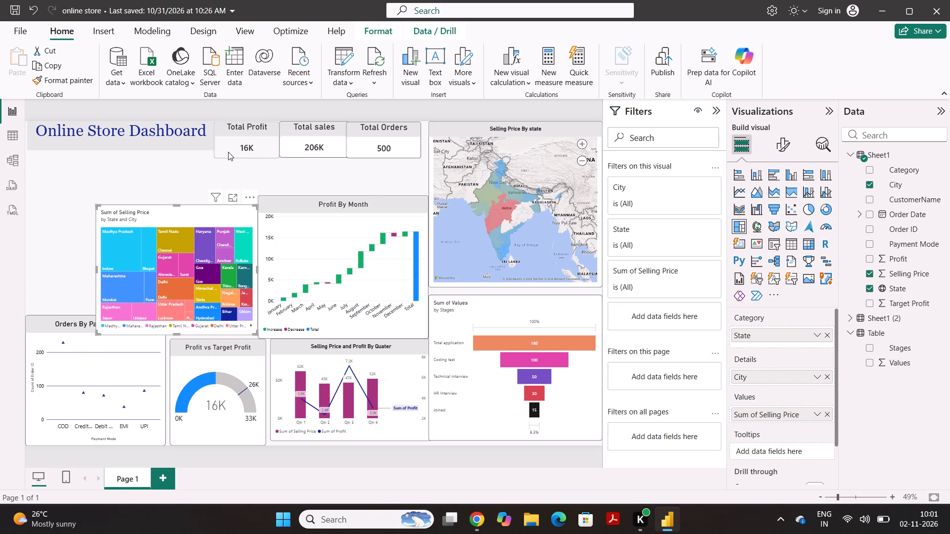
# Line up the Total Profit, Total sales and Total Orders cards in a row directly below the Online Store Dashboard title.
pyautogui.moveTo(228, 152); pyautogui.dragTo(44, 182)
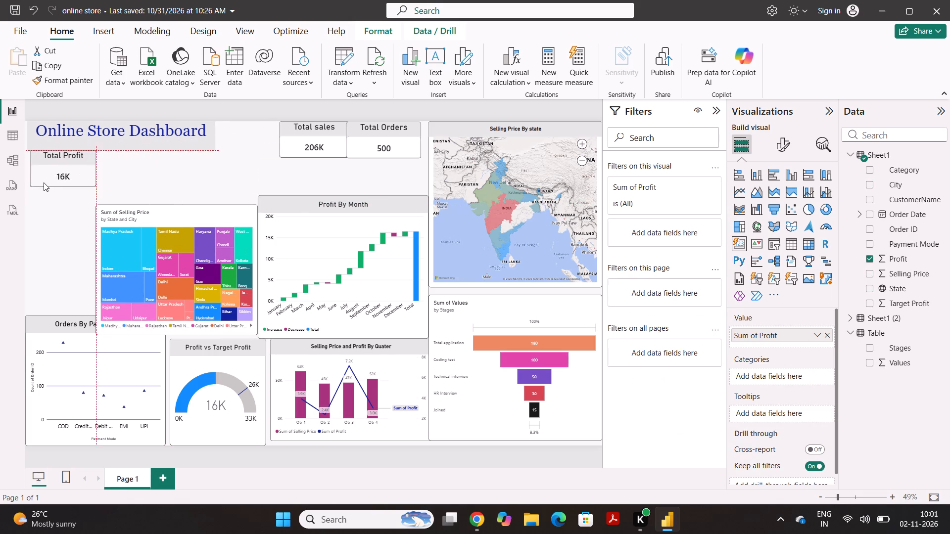
pyautogui.moveTo(44, 182); pyautogui.dragTo(41, 184)
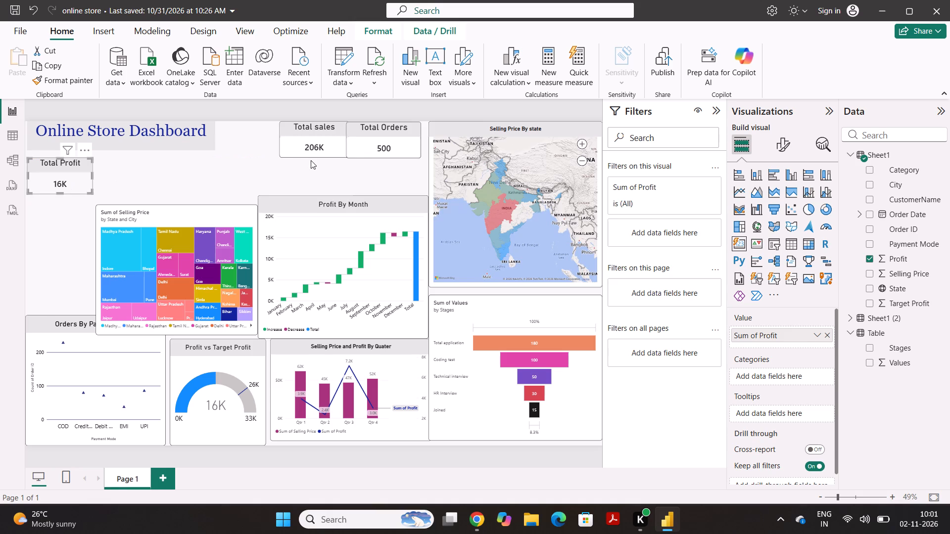
pyautogui.moveTo(293, 139); pyautogui.dragTo(120, 172)
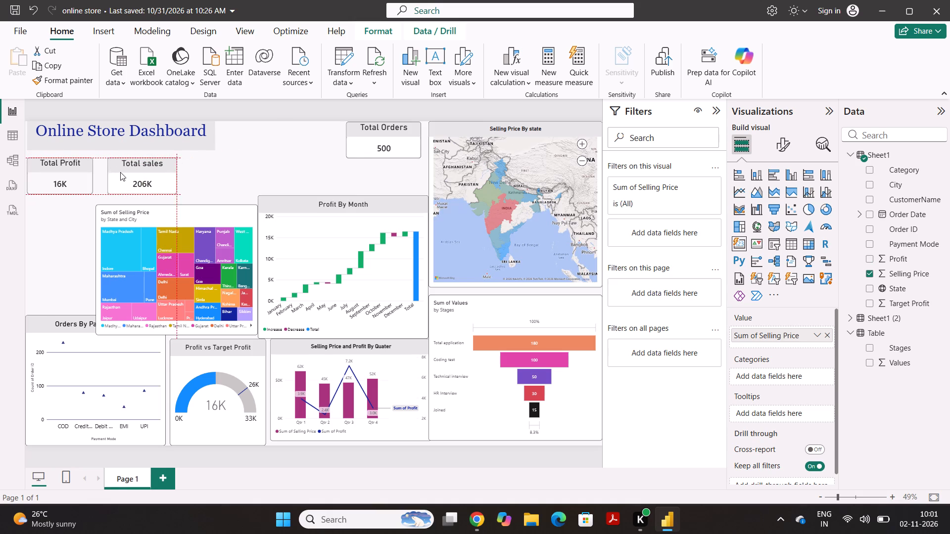
pyautogui.moveTo(120, 172); pyautogui.dragTo(111, 174)
pyautogui.moveTo(358, 145); pyautogui.dragTo(348, 149)
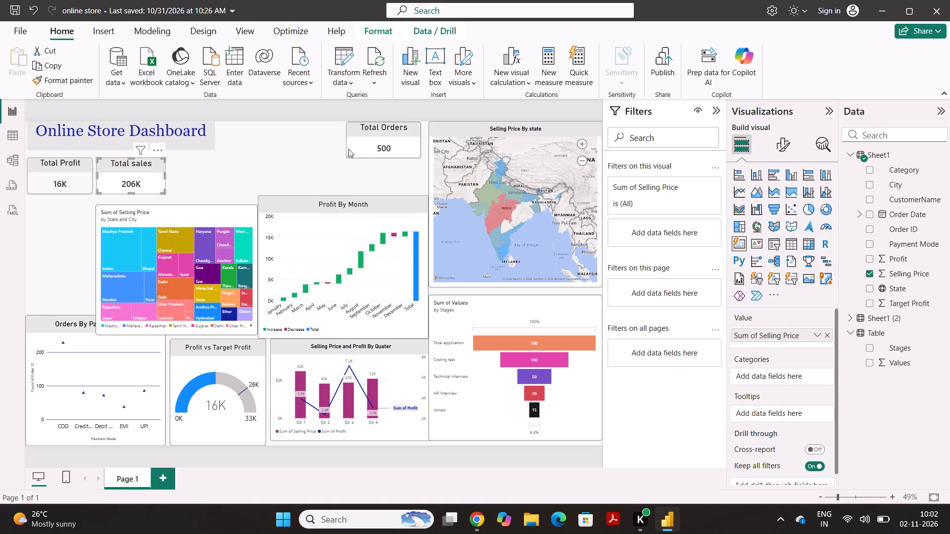
pyautogui.moveTo(348, 149); pyautogui.dragTo(181, 181)
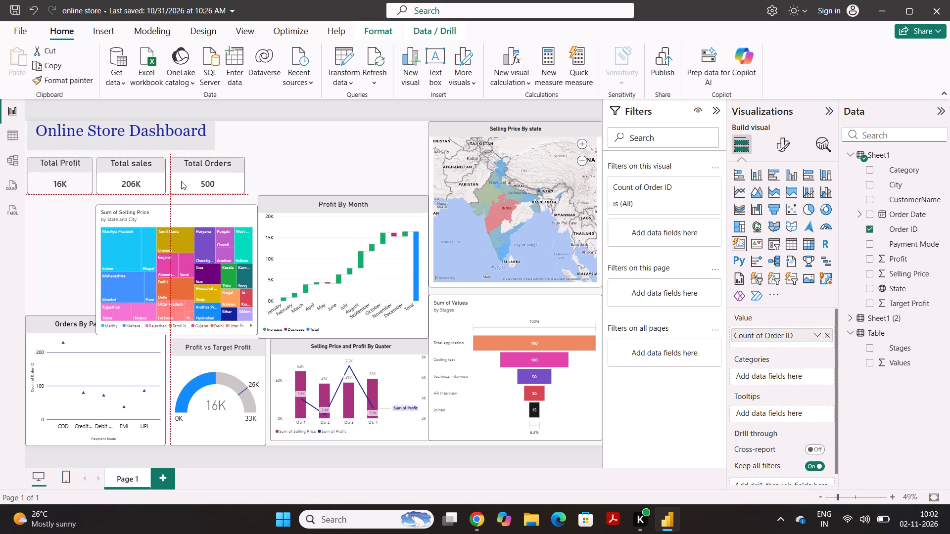
pyautogui.moveTo(181, 181); pyautogui.dragTo(181, 180)
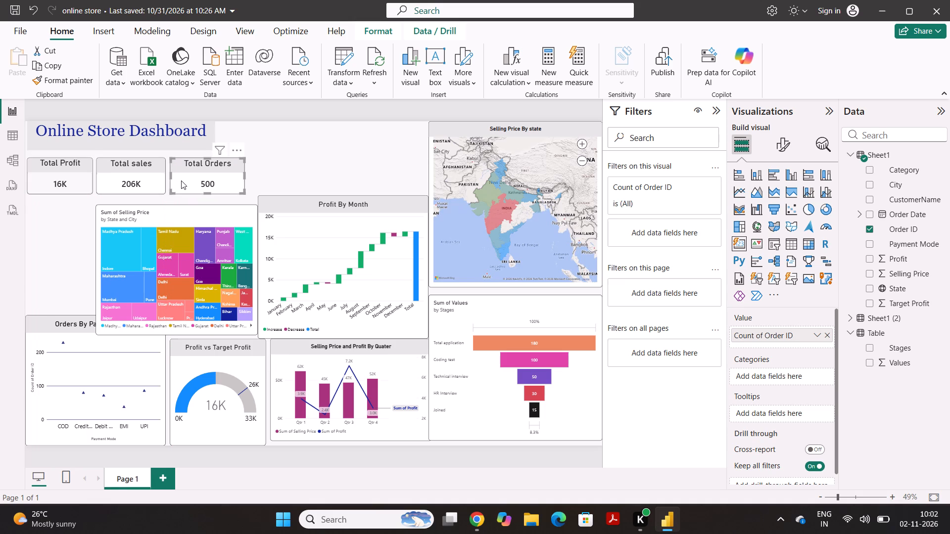
pyautogui.click(285, 140)
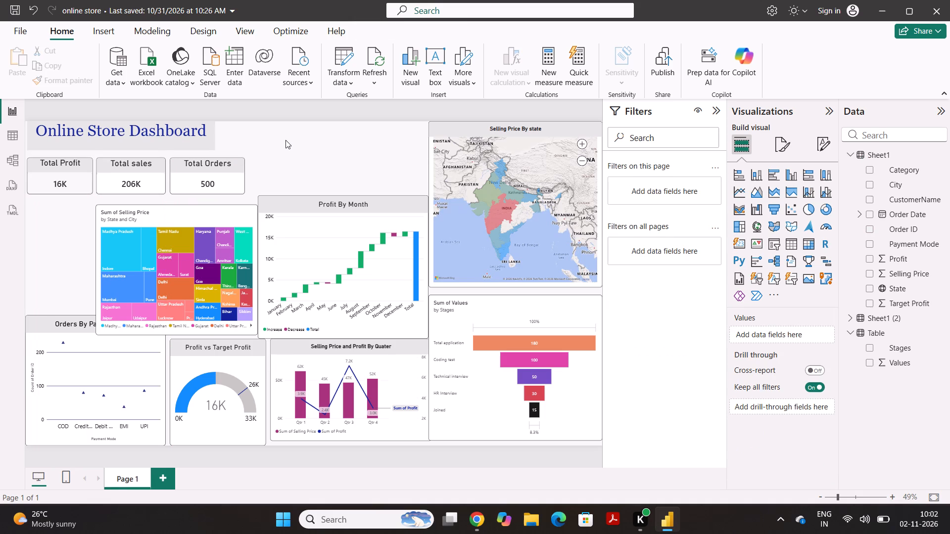
# Narrow the Total Orders, Total Profit and Total sales cards slightly from their right sides.
pyautogui.click(228, 170)
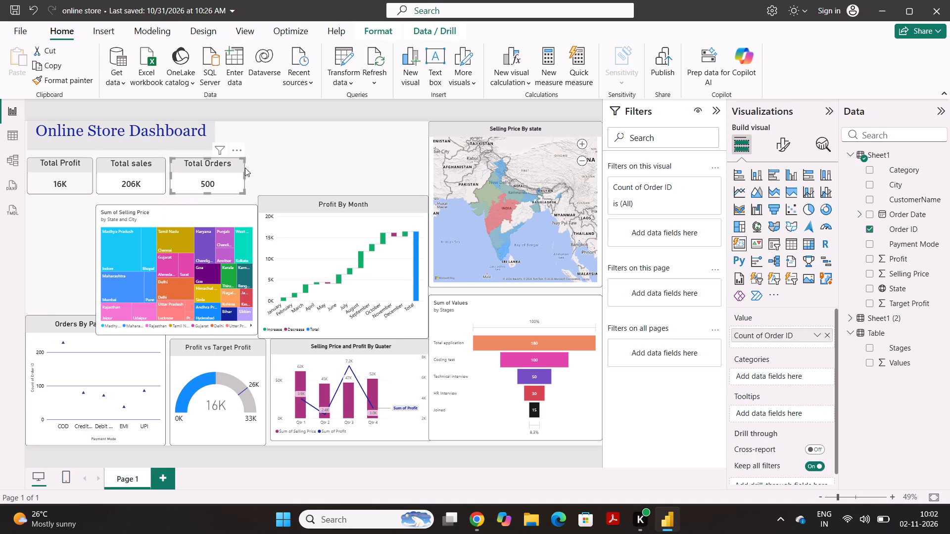
pyautogui.click(242, 174)
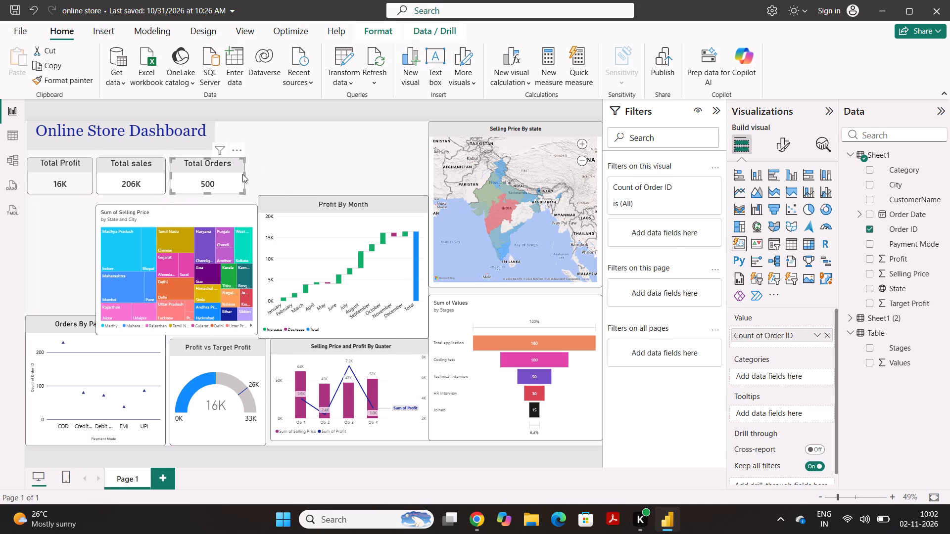
pyautogui.click(245, 174)
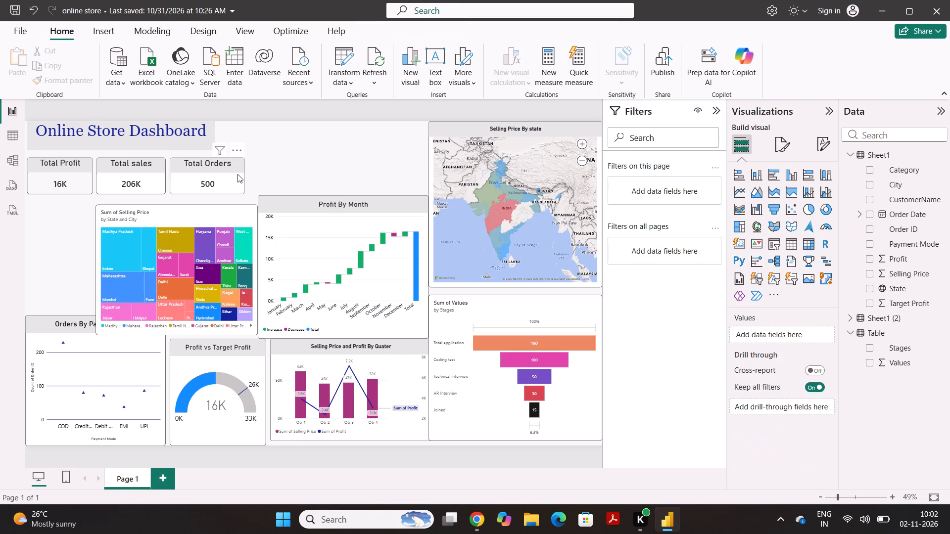
pyautogui.click(237, 174)
pyautogui.moveTo(243, 175); pyautogui.dragTo(239, 175)
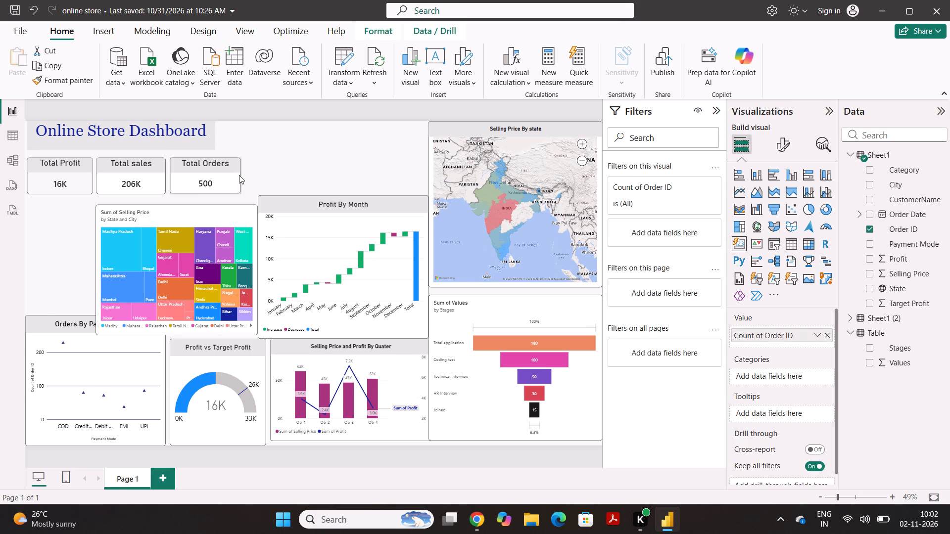
pyautogui.moveTo(239, 175); pyautogui.dragTo(234, 177)
pyautogui.click(281, 178)
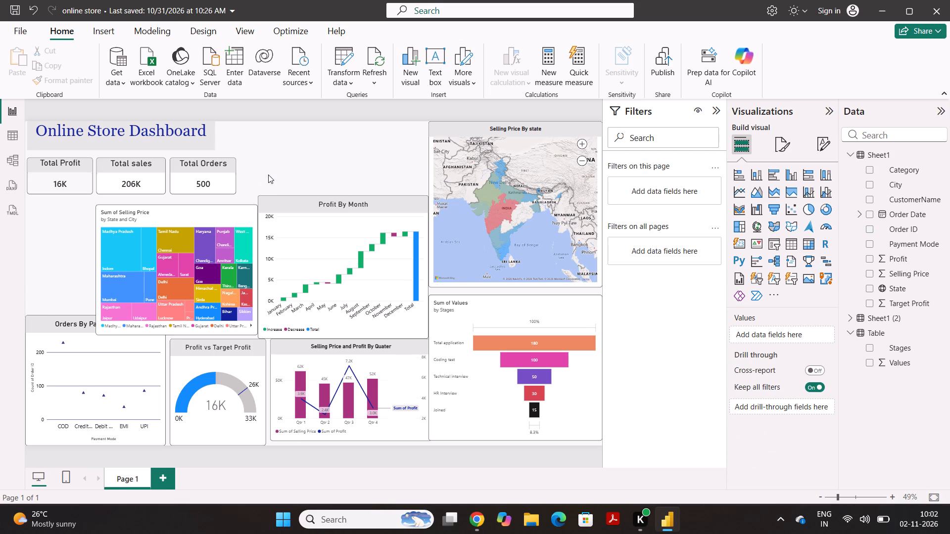
pyautogui.click(83, 174)
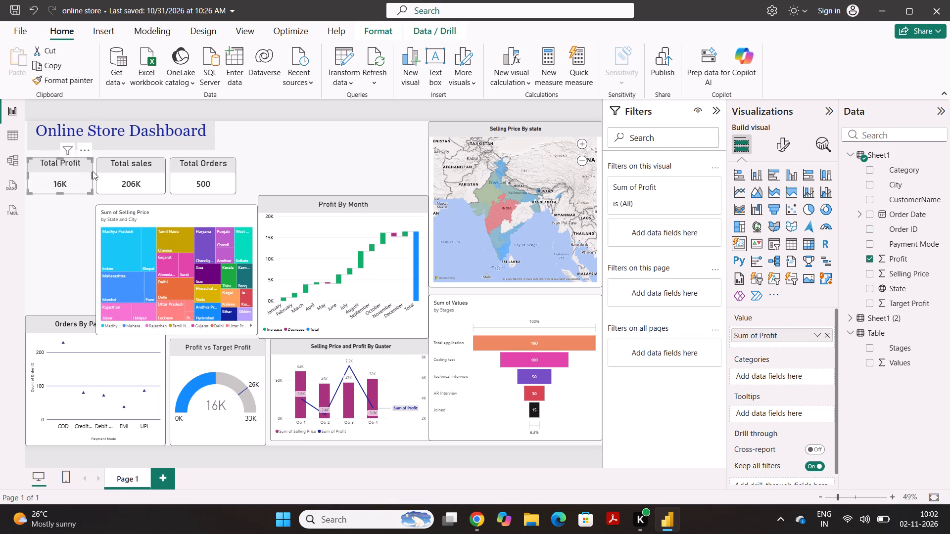
pyautogui.moveTo(92, 174); pyautogui.dragTo(86, 174)
pyautogui.click(122, 172)
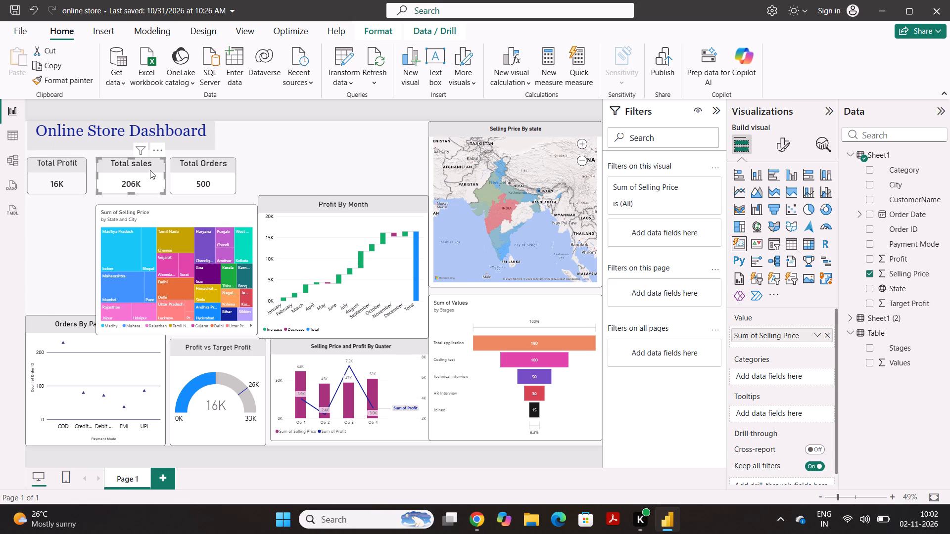
pyautogui.moveTo(165, 174); pyautogui.dragTo(158, 174)
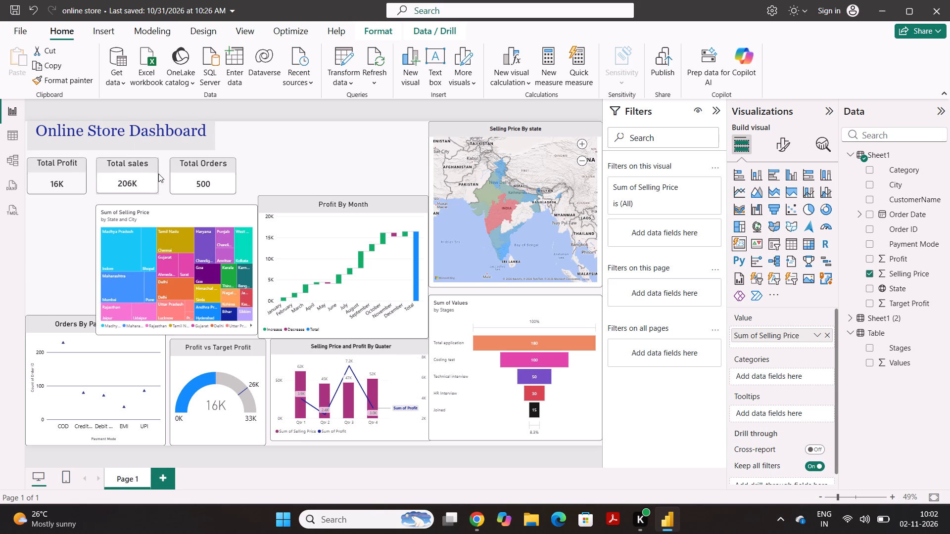
pyautogui.moveTo(158, 174); pyautogui.dragTo(159, 174)
# Close the gaps in the card row by moving Total sales beside Total Profit and Total Orders beside Total sales.
pyautogui.moveTo(133, 176); pyautogui.dragTo(129, 176)
pyautogui.moveTo(177, 176); pyautogui.dragTo(164, 176)
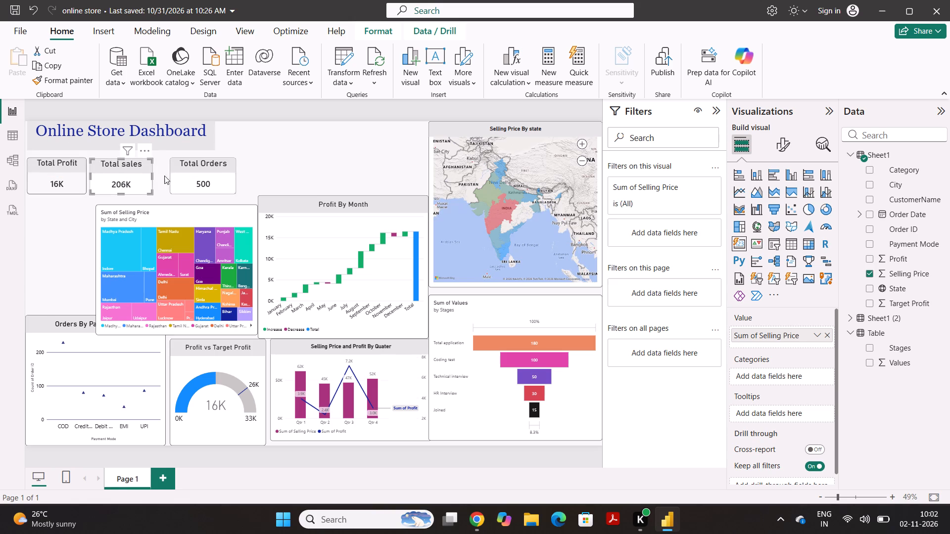
pyautogui.moveTo(164, 176); pyautogui.dragTo(164, 176)
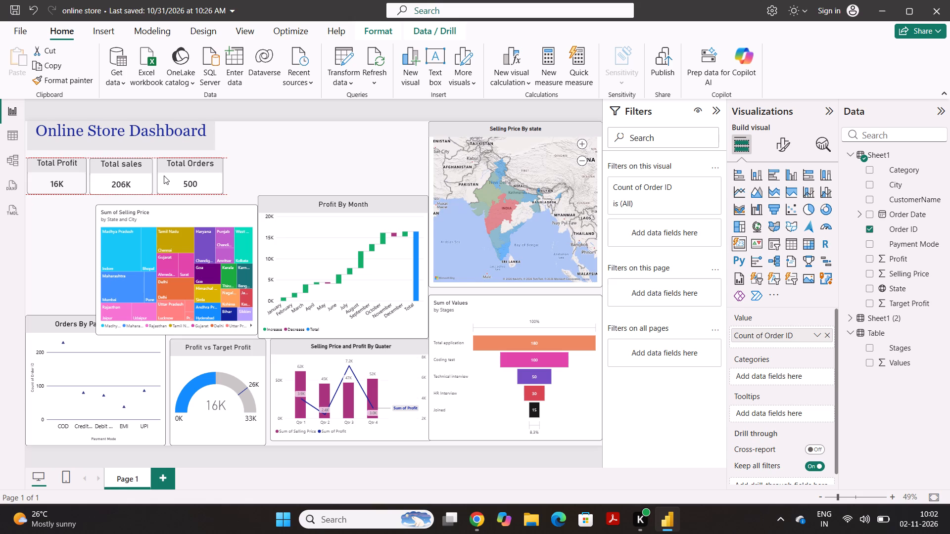
pyautogui.moveTo(164, 176); pyautogui.dragTo(163, 177)
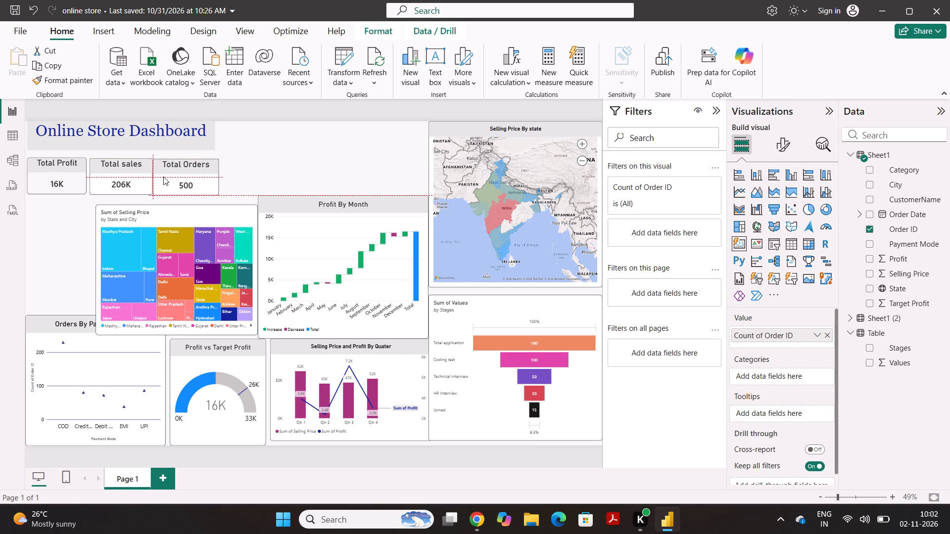
pyautogui.moveTo(163, 177); pyautogui.dragTo(164, 176)
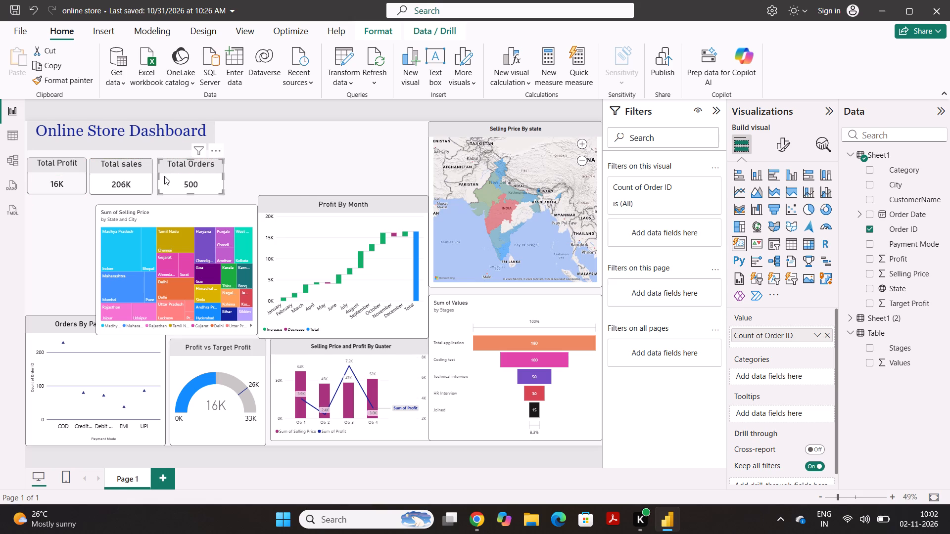
pyautogui.click(235, 174)
# Move the Profit By Month chart up to the top of the page, directly beside the Selling Price By state map.
pyautogui.moveTo(327, 217); pyautogui.dragTo(324, 144)
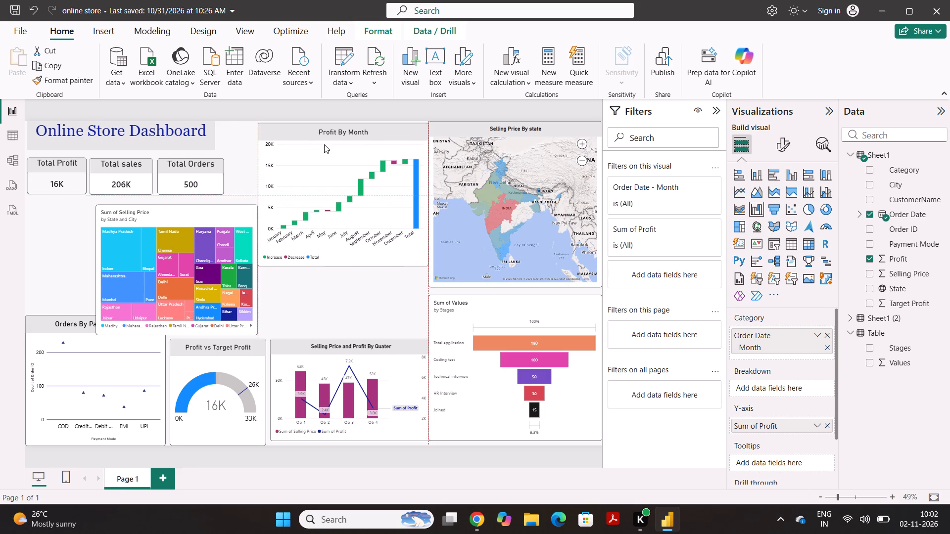
pyautogui.moveTo(324, 144); pyautogui.dragTo(322, 142)
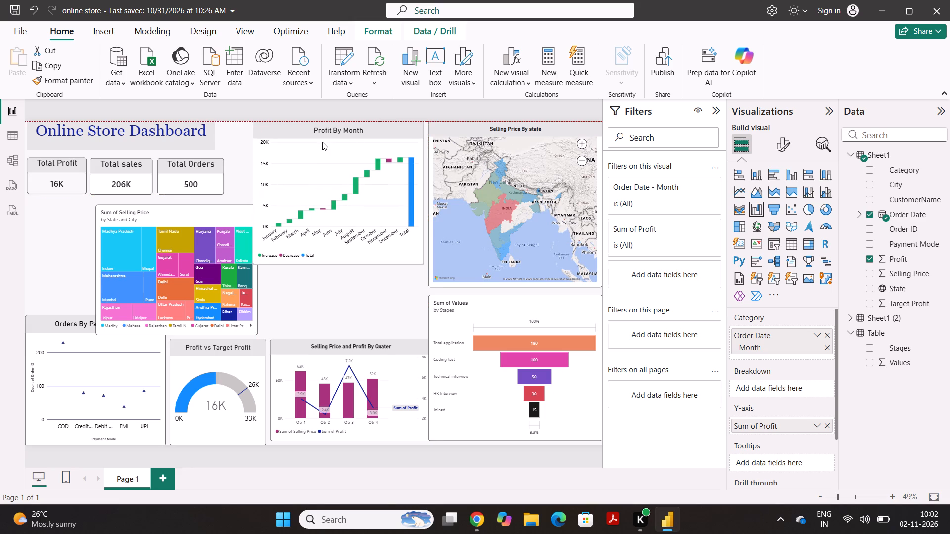
pyautogui.moveTo(322, 142); pyautogui.dragTo(324, 144)
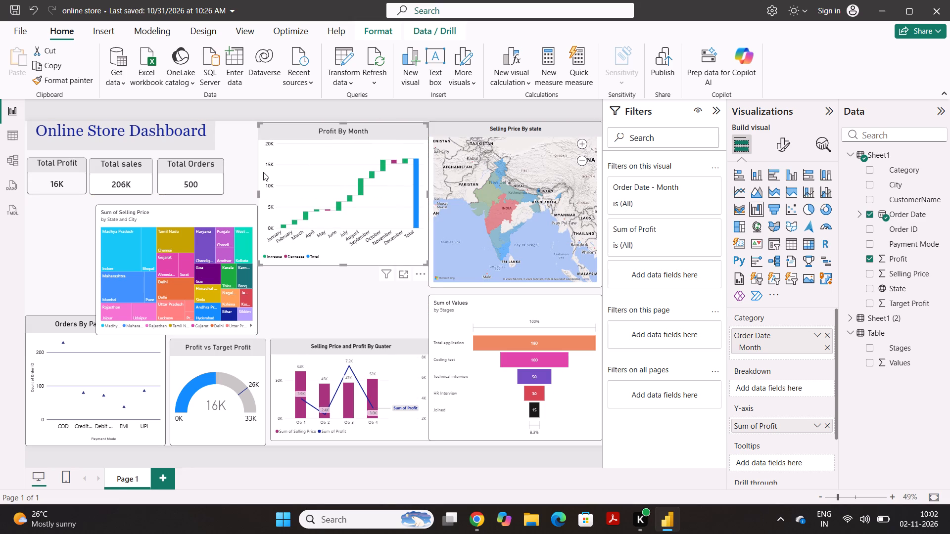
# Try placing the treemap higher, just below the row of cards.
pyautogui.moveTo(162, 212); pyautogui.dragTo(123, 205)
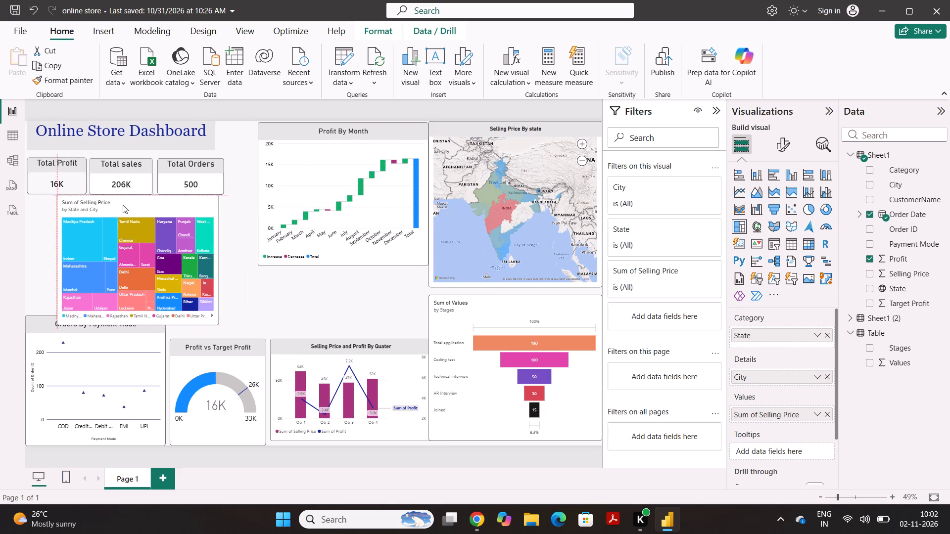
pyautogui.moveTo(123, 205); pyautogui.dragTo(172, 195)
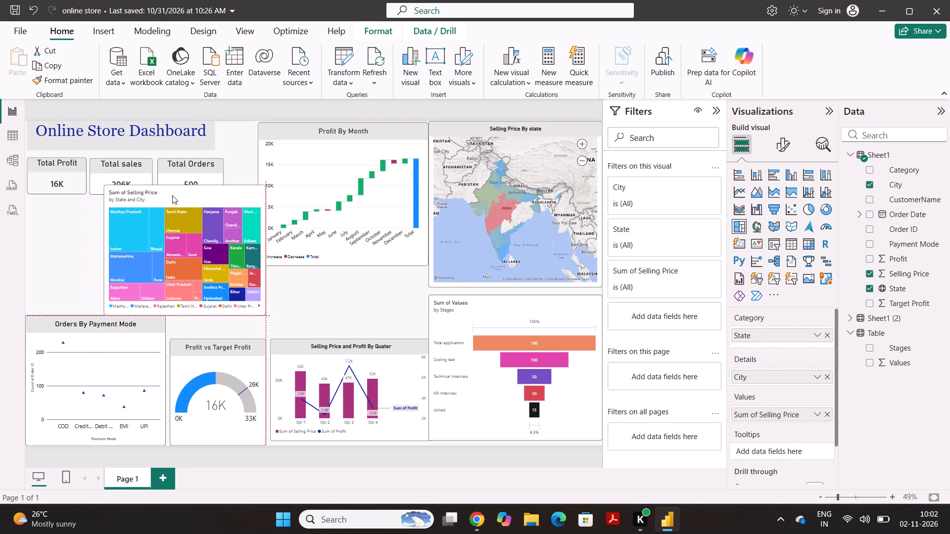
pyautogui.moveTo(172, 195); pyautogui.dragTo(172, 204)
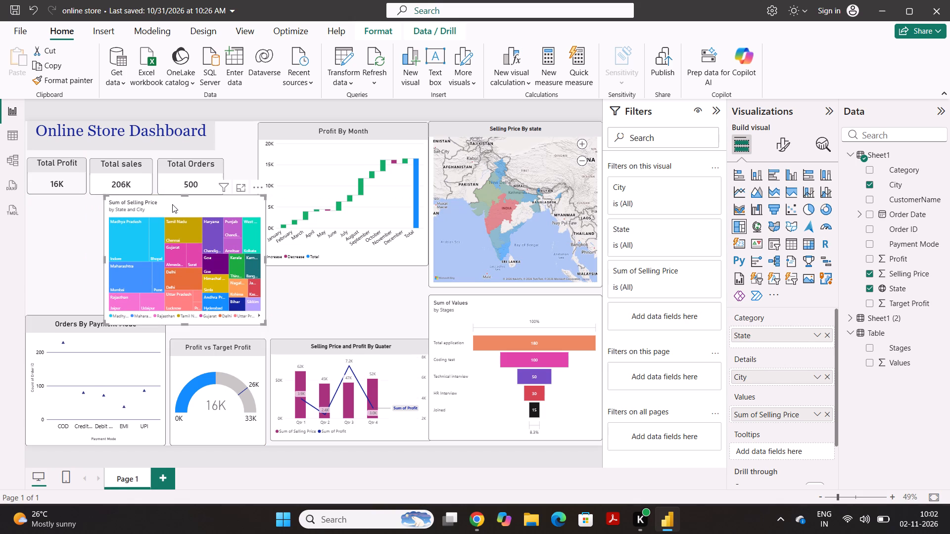
# Shorten the Orders By Payment Mode chart from its top edge to line up with the Profit vs Target Profit gauge.
pyautogui.click(70, 320)
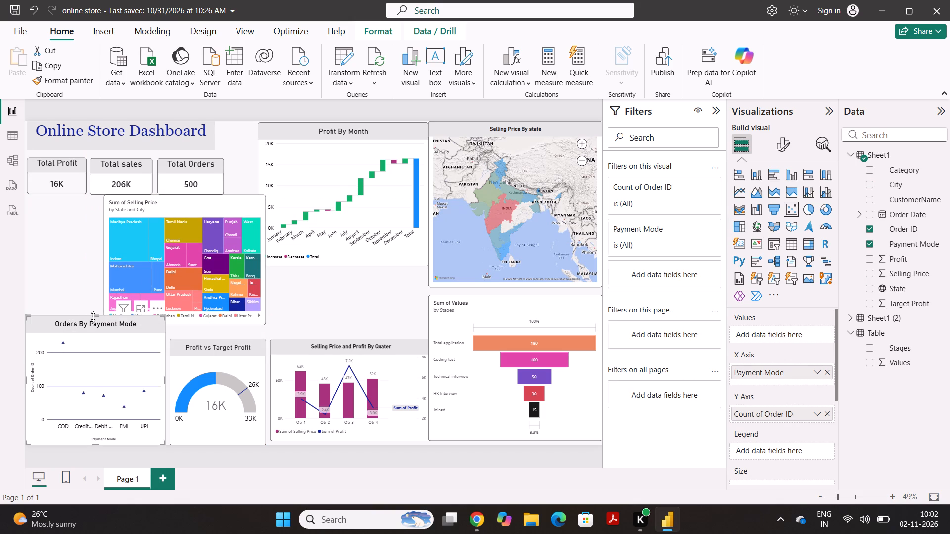
pyautogui.moveTo(93, 316); pyautogui.dragTo(91, 335)
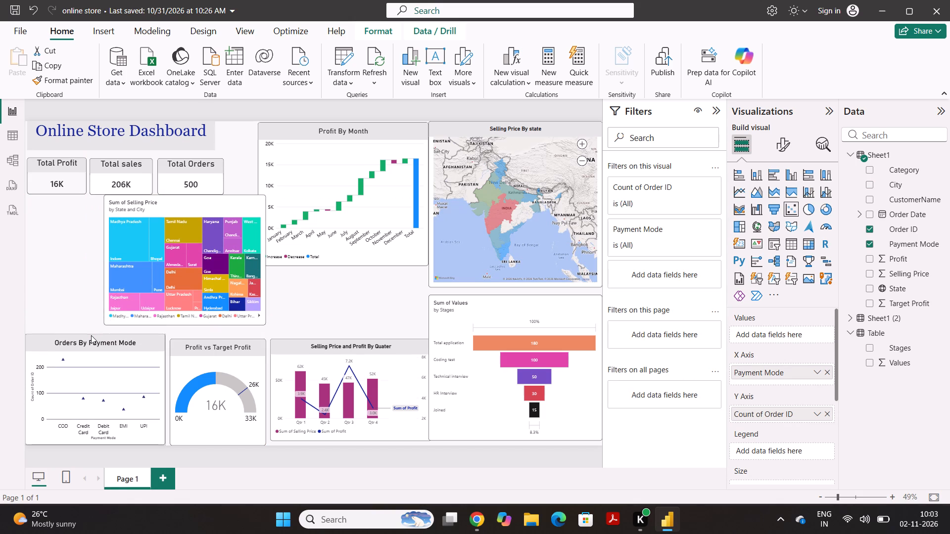
pyautogui.moveTo(91, 335); pyautogui.dragTo(92, 341)
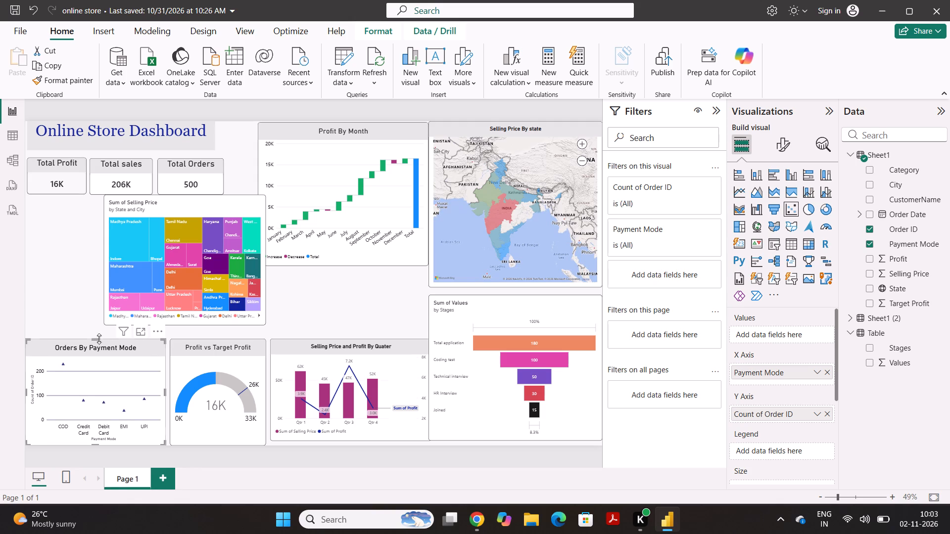
# Move the treemap to the page's left edge, between the card row and the Orders By Payment Mode chart.
pyautogui.moveTo(194, 211); pyautogui.dragTo(114, 217)
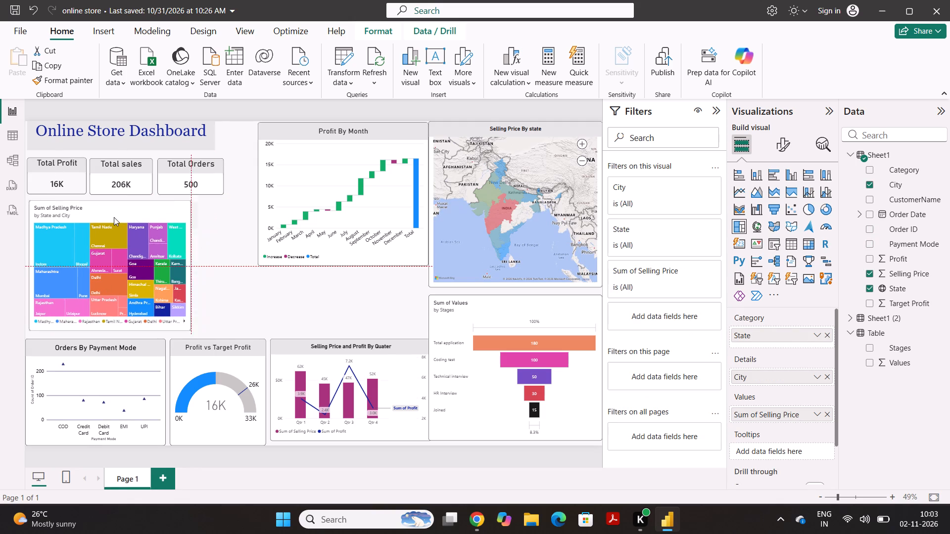
pyautogui.moveTo(114, 217); pyautogui.dragTo(111, 217)
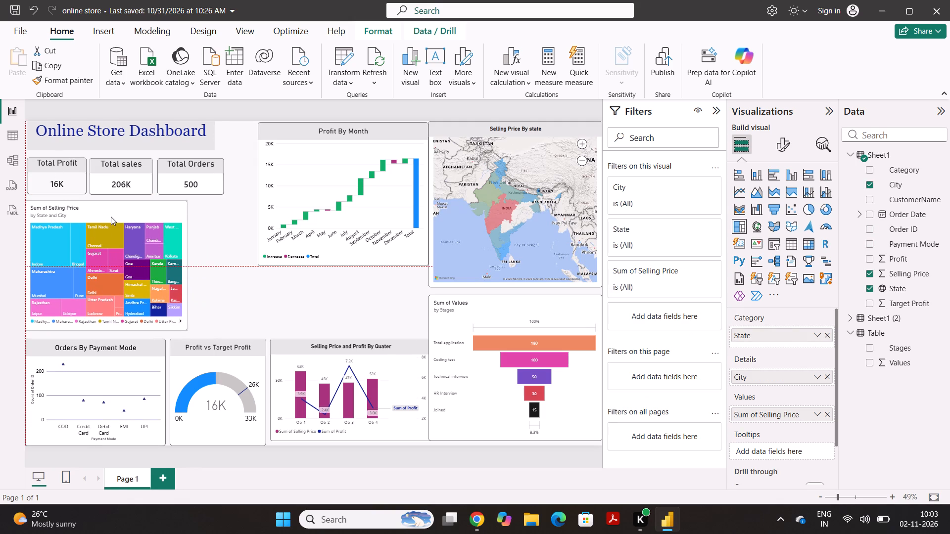
pyautogui.moveTo(111, 217); pyautogui.dragTo(111, 215)
pyautogui.click(223, 250)
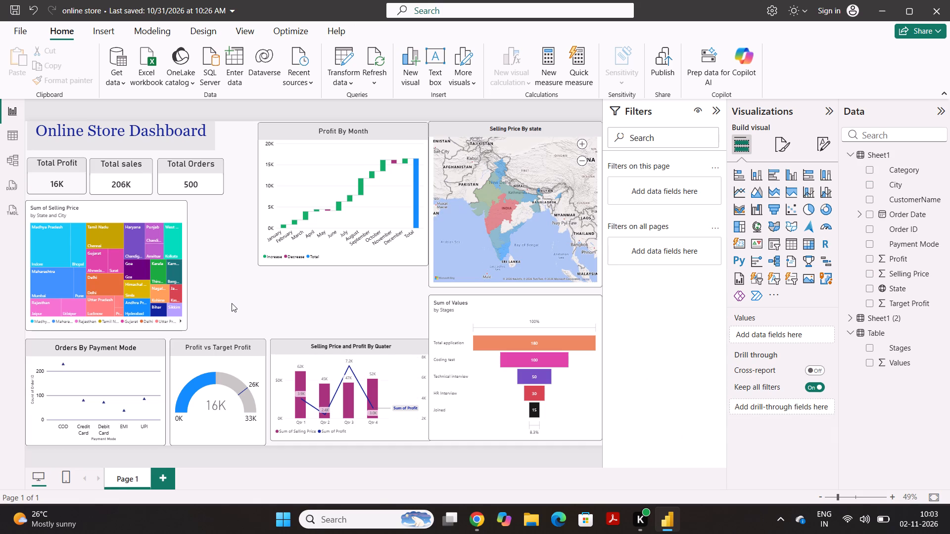
# Shift the Profit By Month chart slightly left to leave a small gap before the Selling Price By state map.
pyautogui.moveTo(340, 167); pyautogui.dragTo(332, 167)
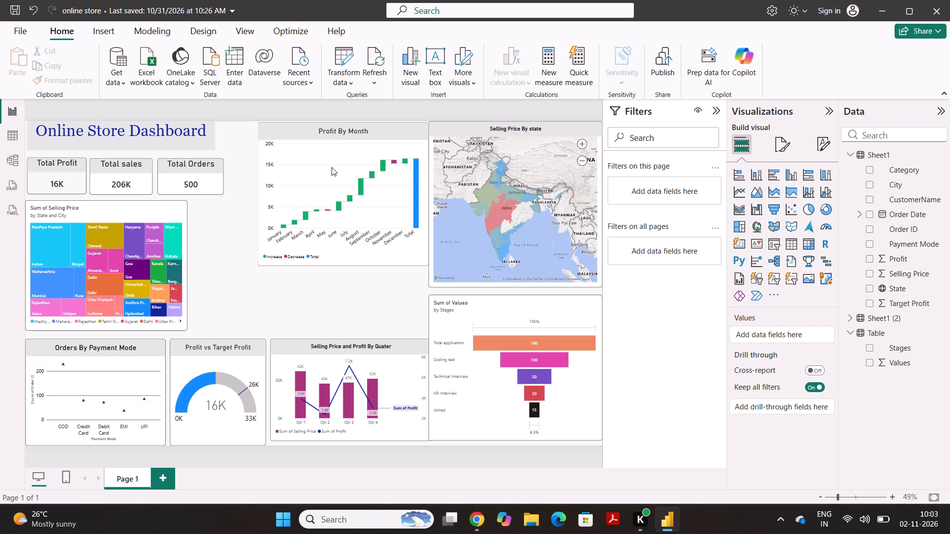
pyautogui.moveTo(332, 167); pyautogui.dragTo(332, 166)
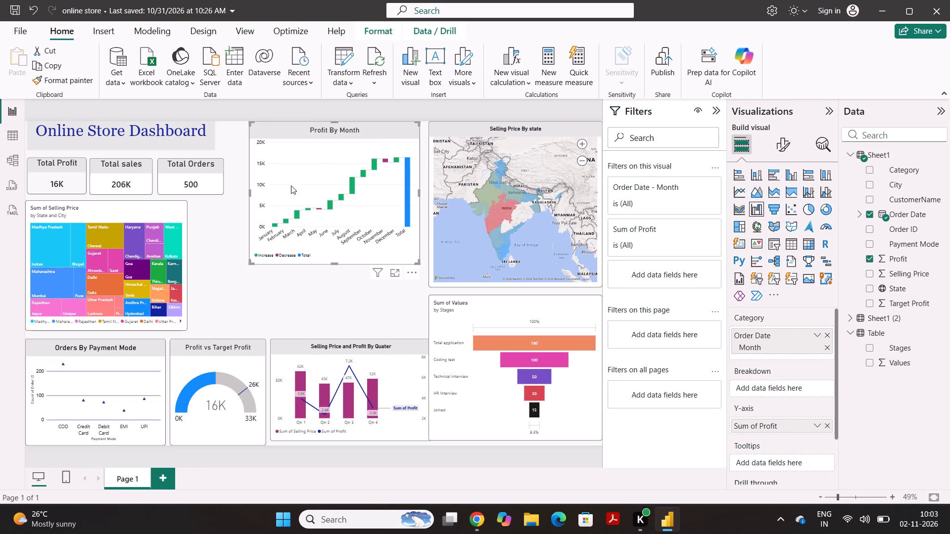
pyautogui.click(224, 220)
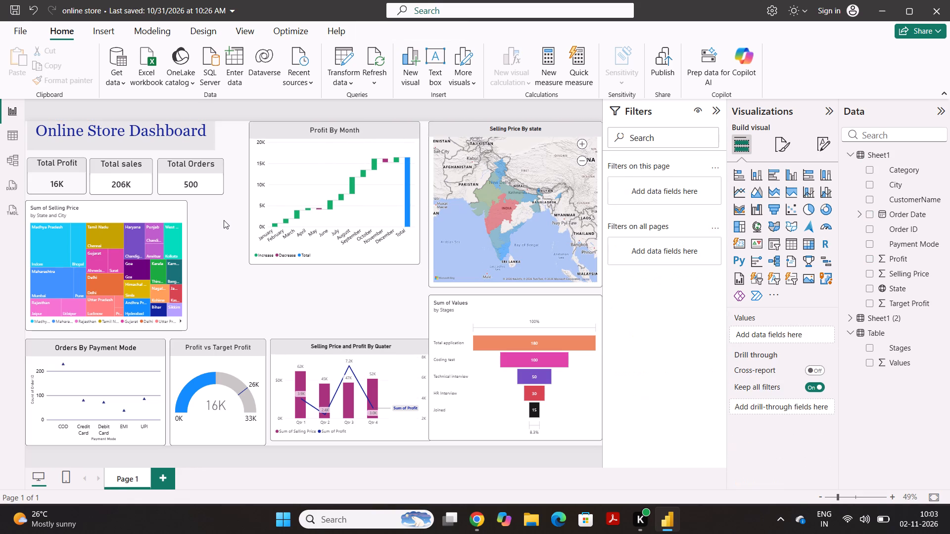
# Save the online store report.
pyautogui.click(20, 31)
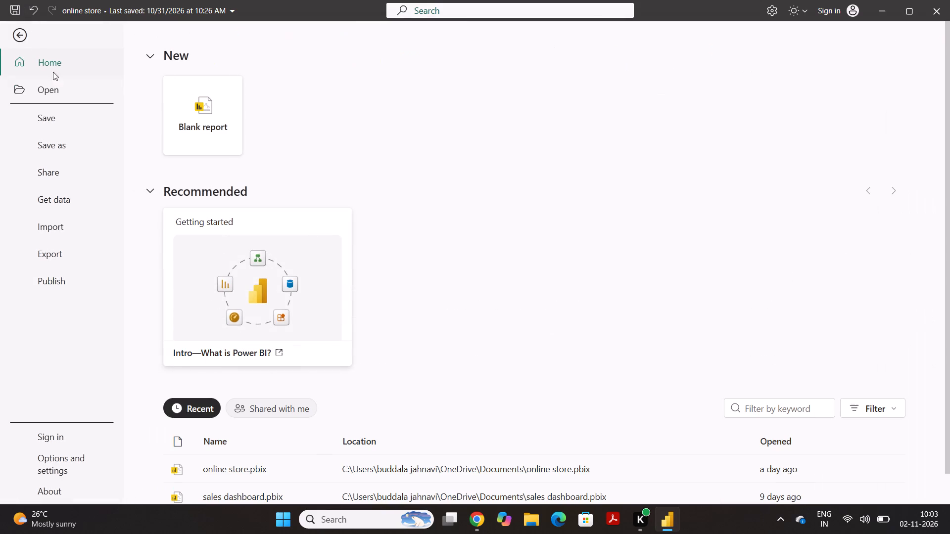
pyautogui.click(71, 126)
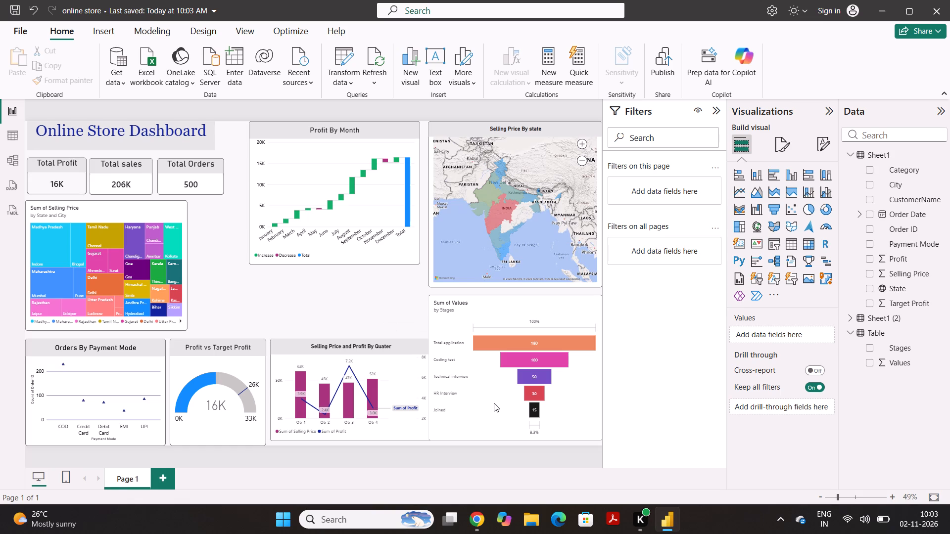
# Switch to the course in Chrome and open the Adding a Combo Chart lesson in the Advanced Visualization section.
pyautogui.click(473, 518)
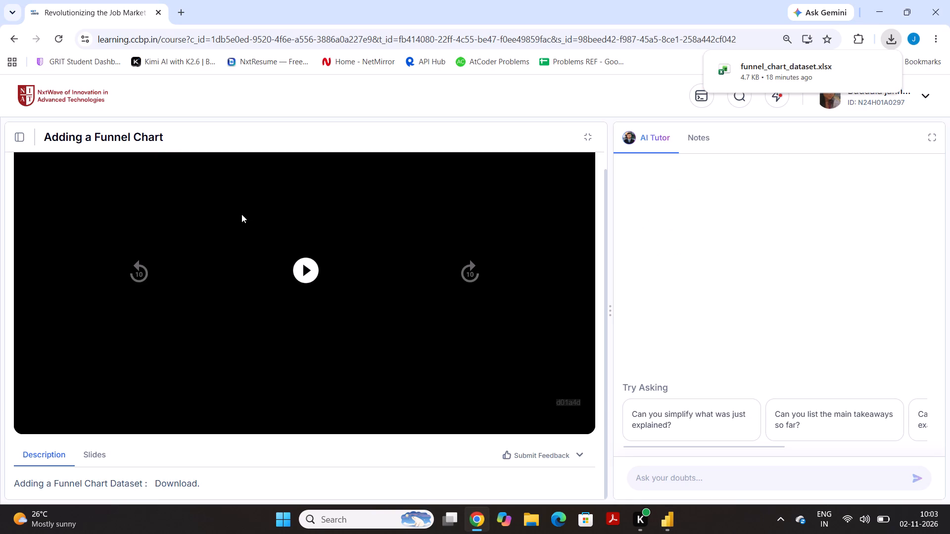
pyautogui.click(20, 131)
pyautogui.scroll(2, 49, 200)
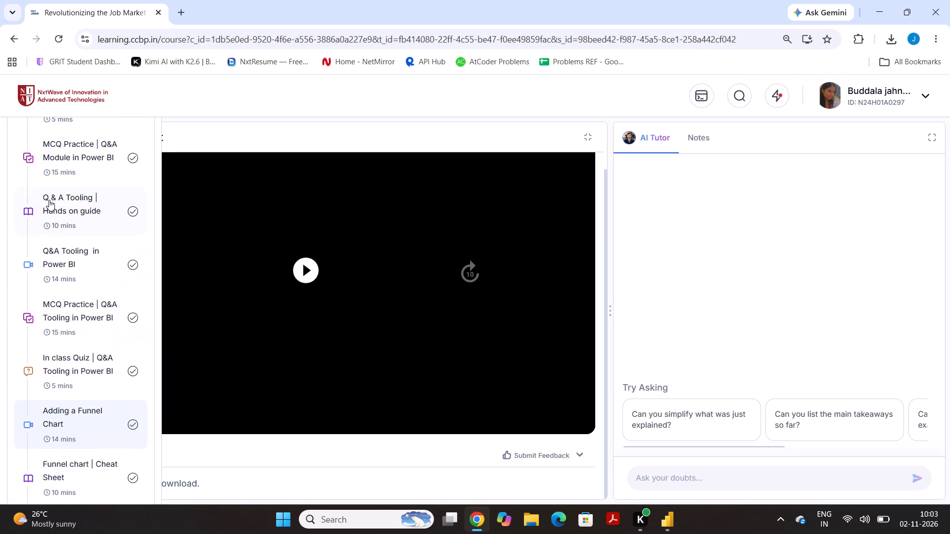
pyautogui.scroll(7, 49, 200)
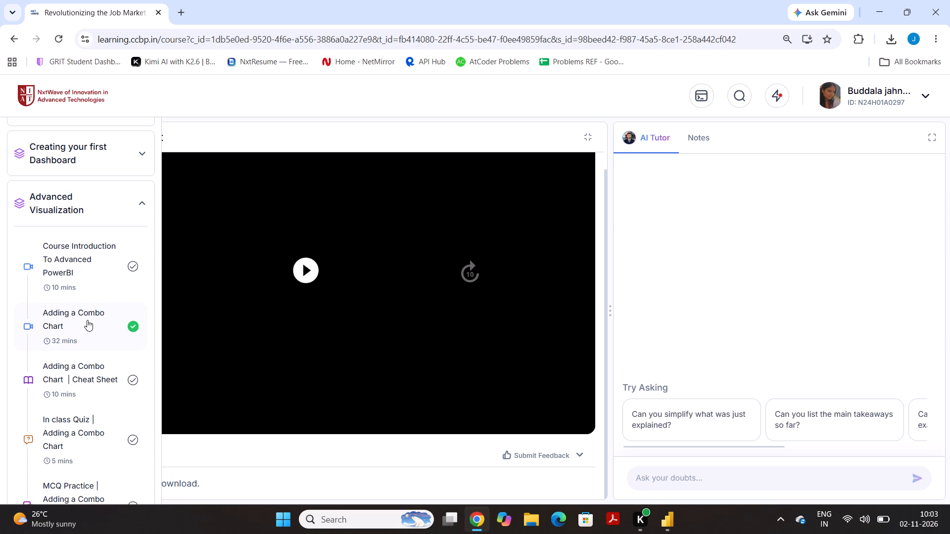
pyautogui.click(104, 281)
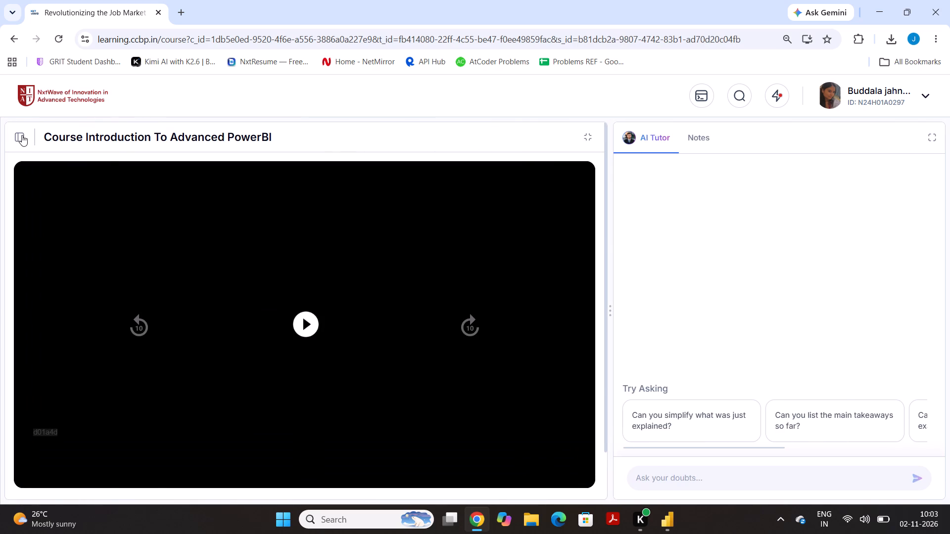
pyautogui.click(22, 135)
pyautogui.click(114, 312)
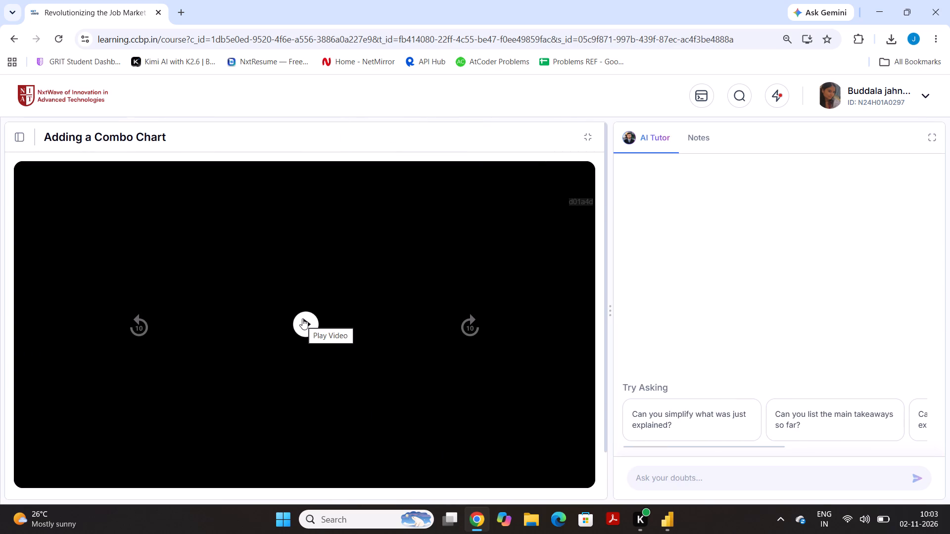
# Skim the combo chart video backwards from its end, examining the chart's formatting, usage summary and build demonstration.
pyautogui.click(302, 318)
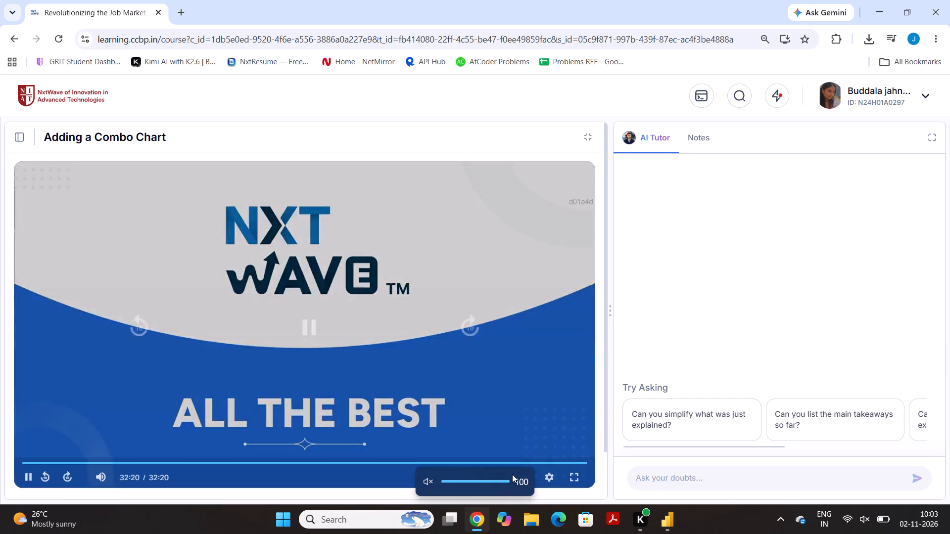
pyautogui.click(555, 461)
pyautogui.click(533, 460)
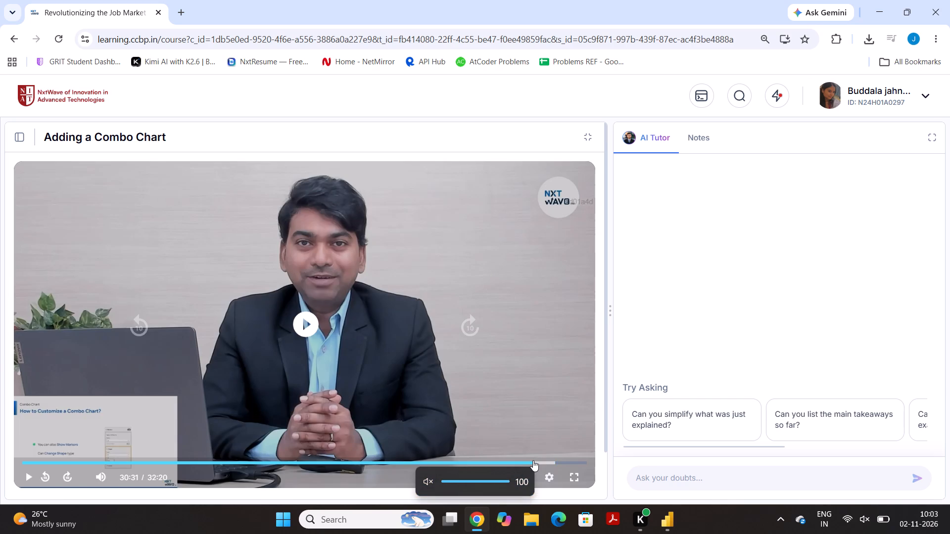
pyautogui.click(321, 339)
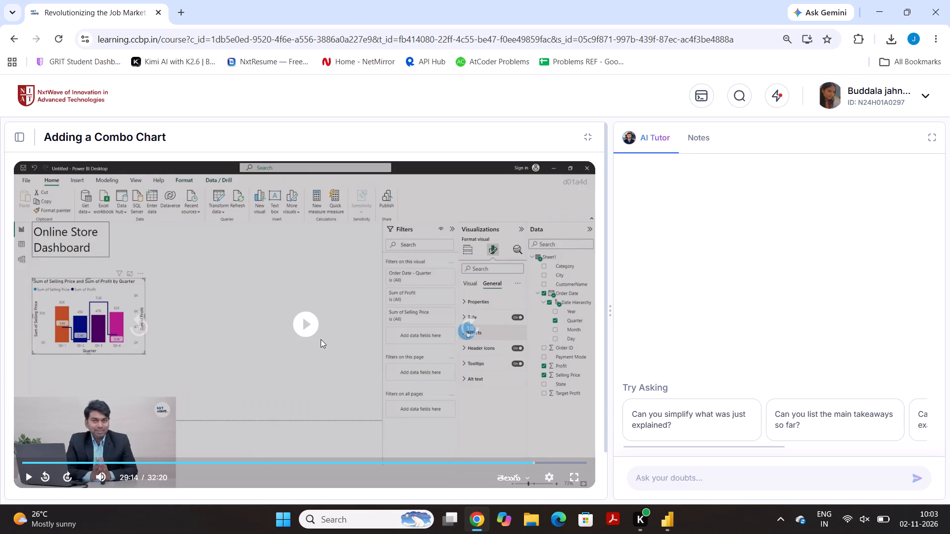
pyautogui.click(308, 316)
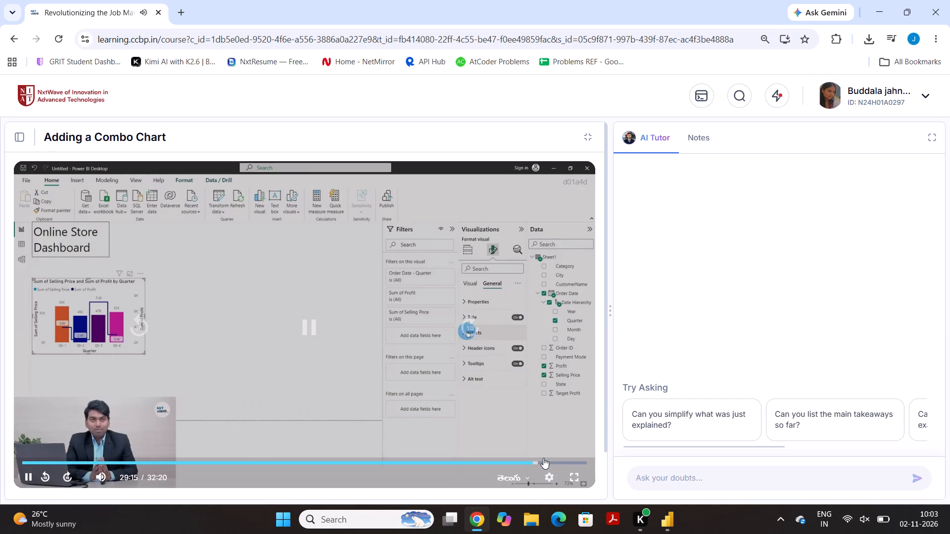
pyautogui.click(543, 458)
pyautogui.click(522, 458)
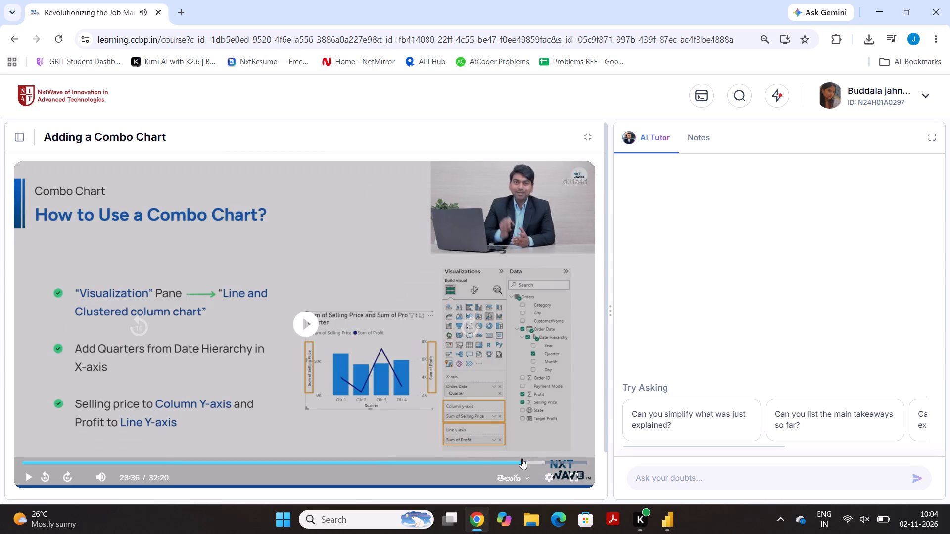
pyautogui.click(503, 460)
pyautogui.click(480, 459)
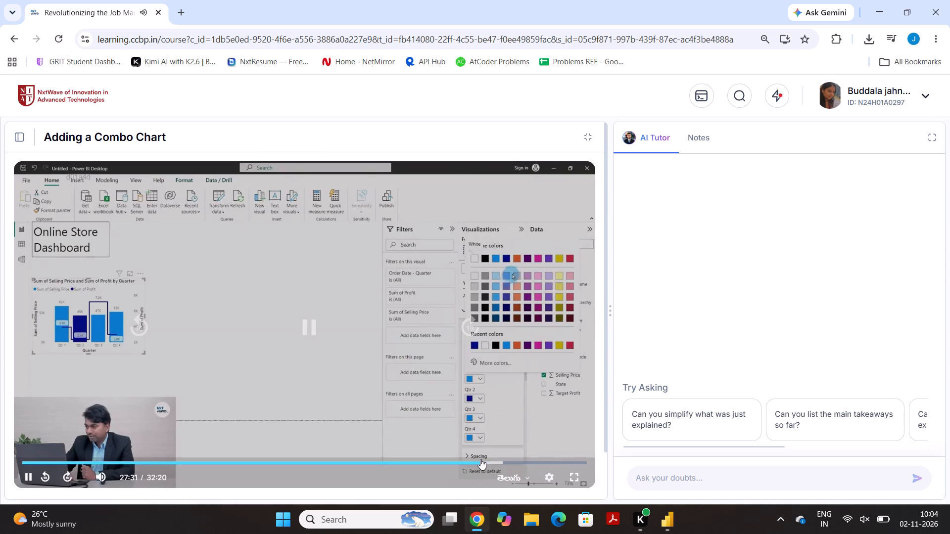
pyautogui.click(441, 461)
pyautogui.click(396, 459)
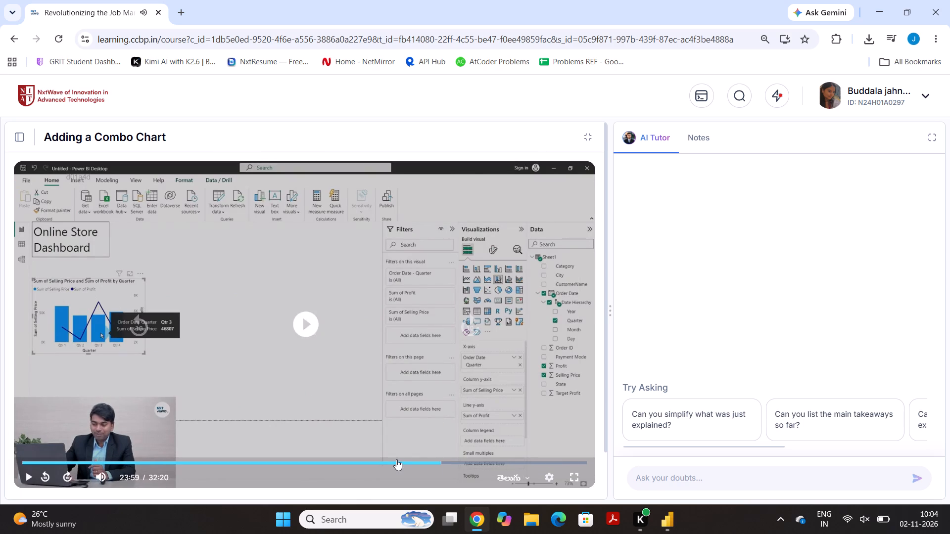
pyautogui.click(339, 458)
pyautogui.click(307, 457)
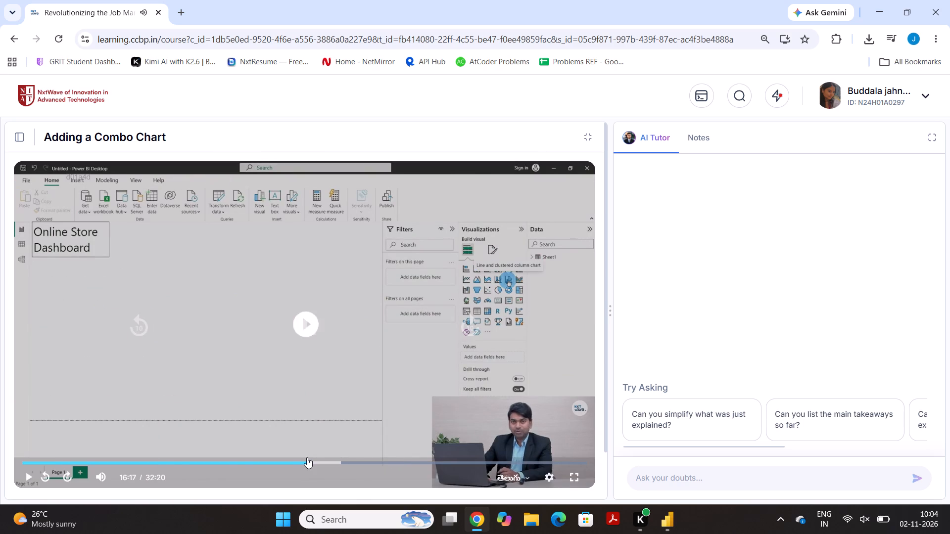
# Skim the earlier part of the combo chart video for the dataset, when to use the chart, its introduction and the sample dashboard.
pyautogui.click(293, 457)
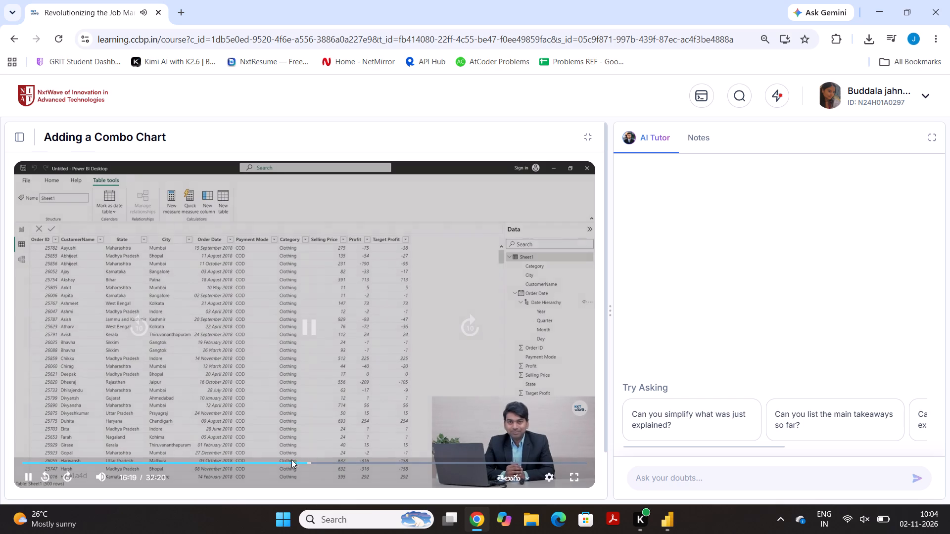
pyautogui.click(289, 462)
pyautogui.click(266, 464)
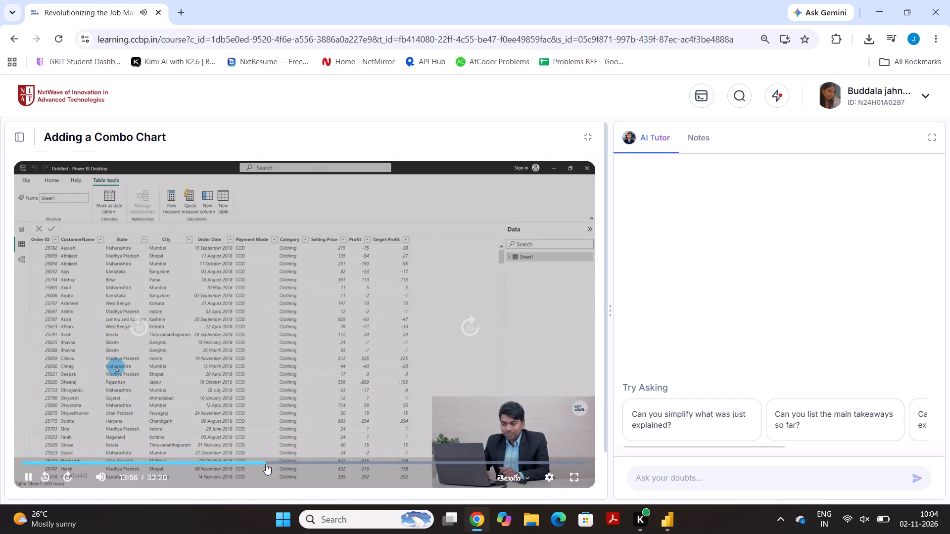
pyautogui.click(247, 465)
pyautogui.click(231, 464)
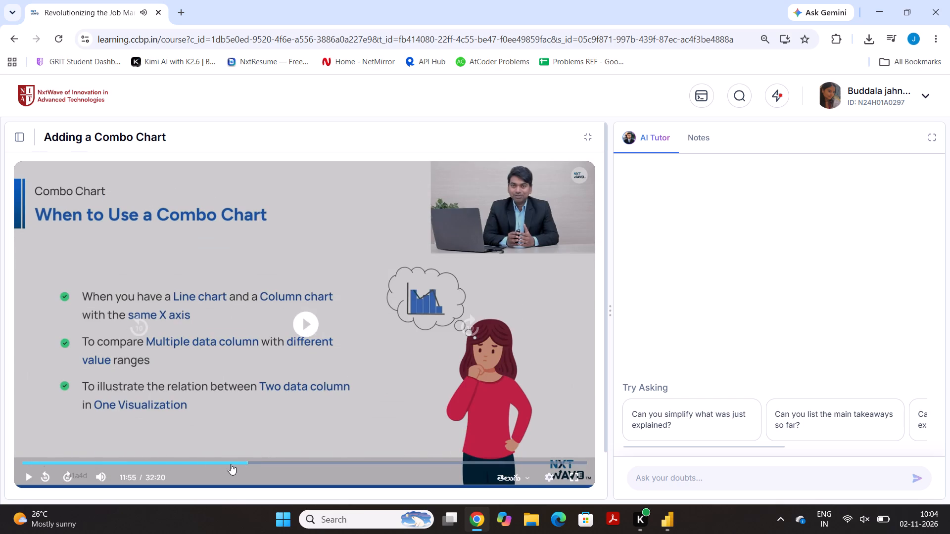
pyautogui.click(200, 467)
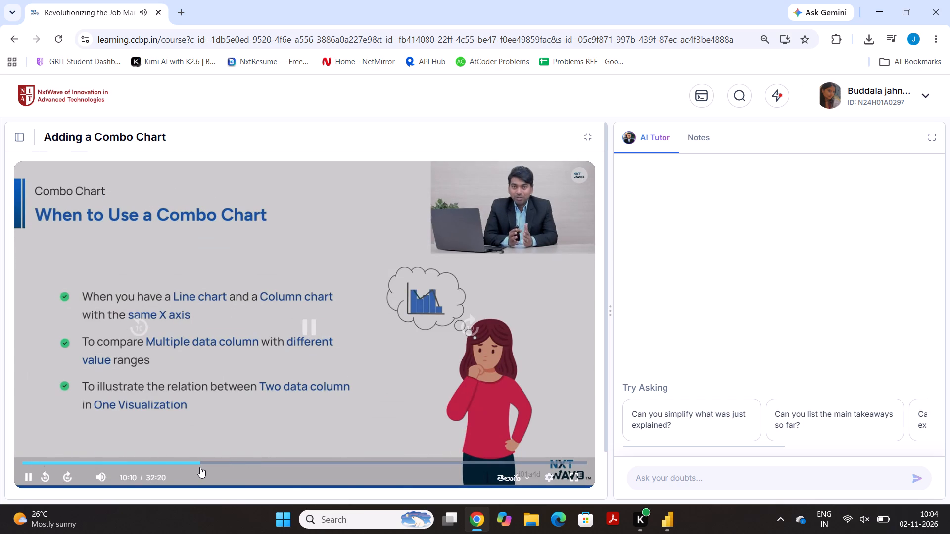
pyautogui.click(163, 465)
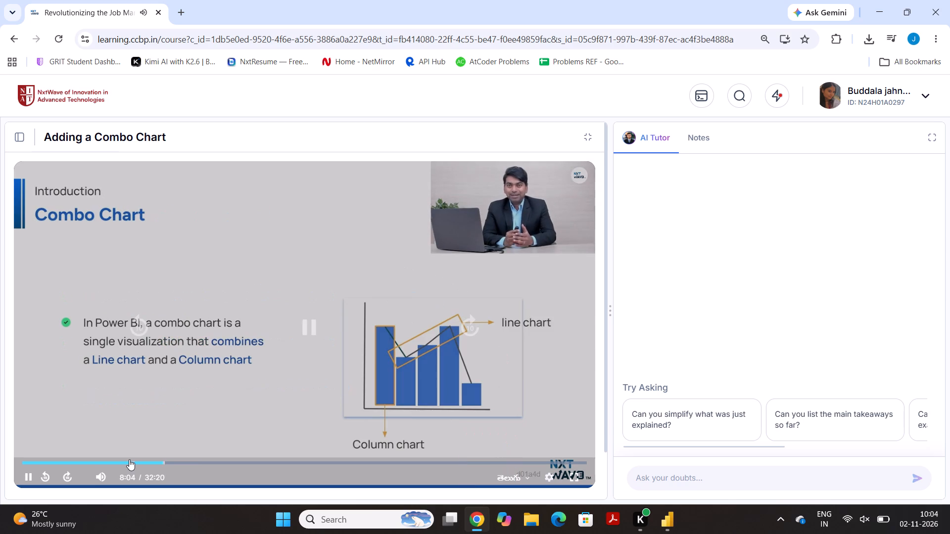
pyautogui.click(129, 459)
pyautogui.click(114, 461)
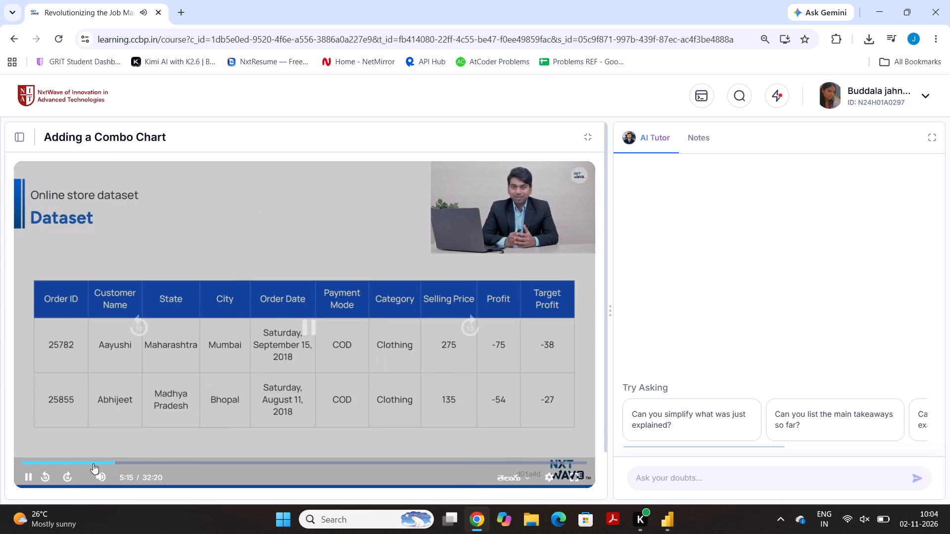
pyautogui.click(73, 465)
pyautogui.click(53, 465)
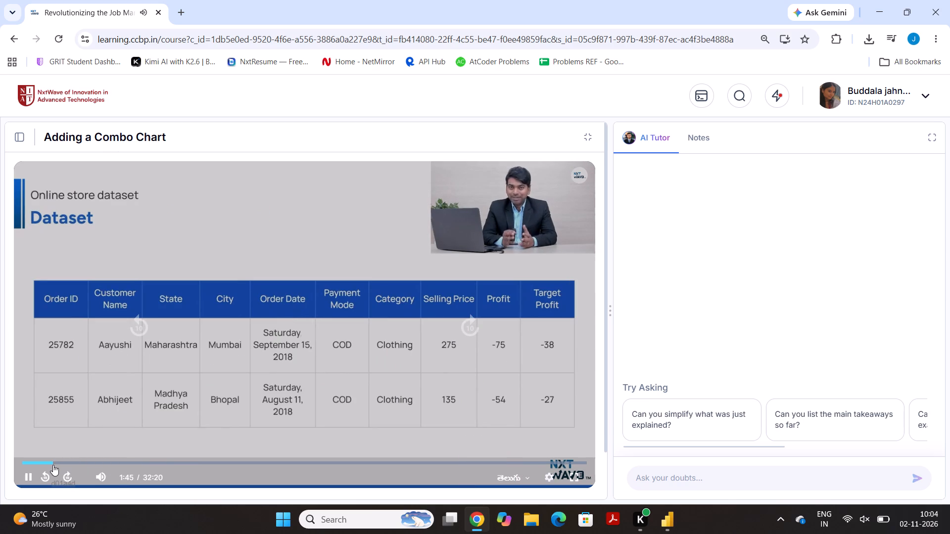
pyautogui.click(42, 461)
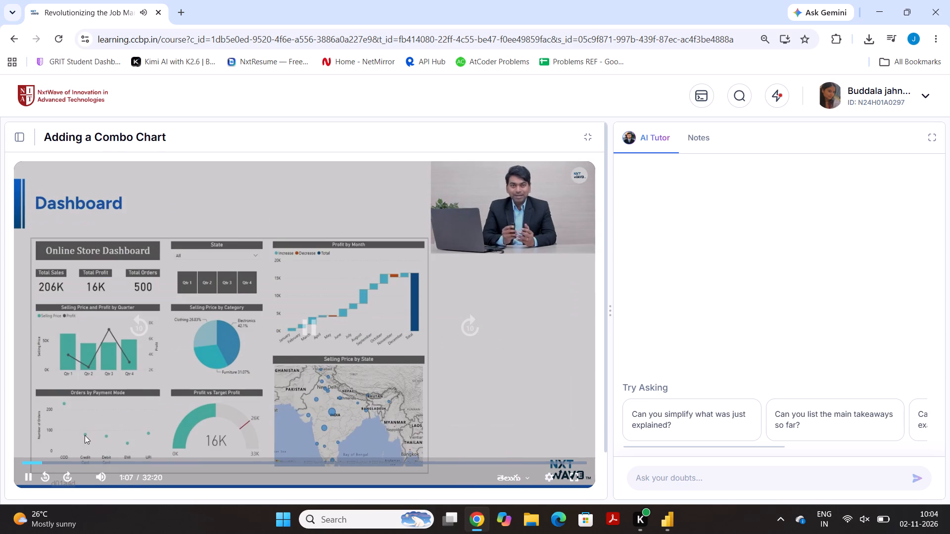
pyautogui.click(273, 336)
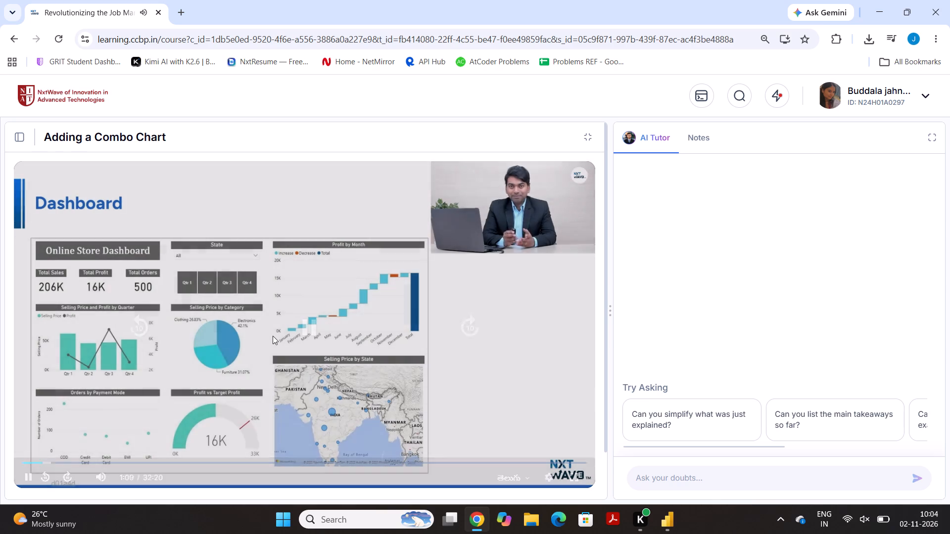
pyautogui.click(291, 309)
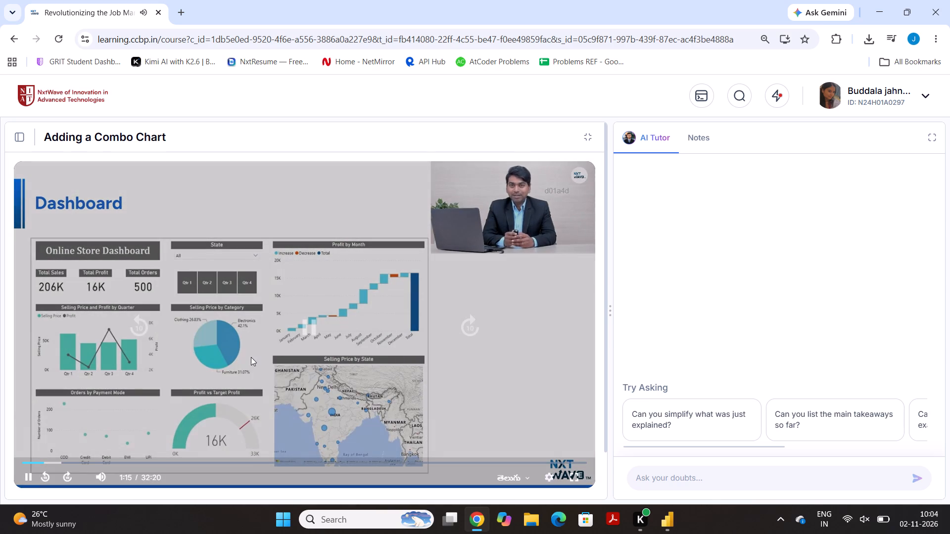
# Open the Adding a Funnel Chart lesson from the Advanced Visualization section of the course.
pyautogui.click(22, 132)
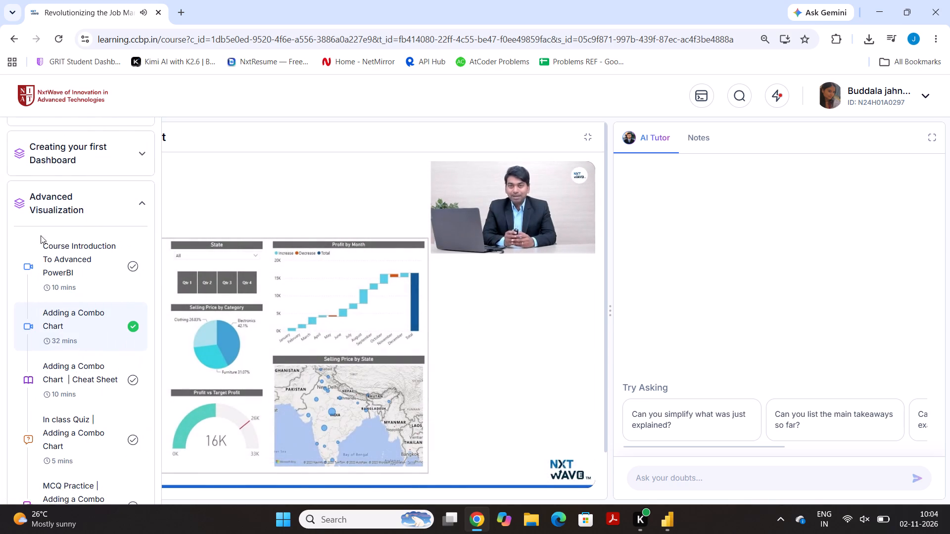
pyautogui.scroll(-13, 52, 316)
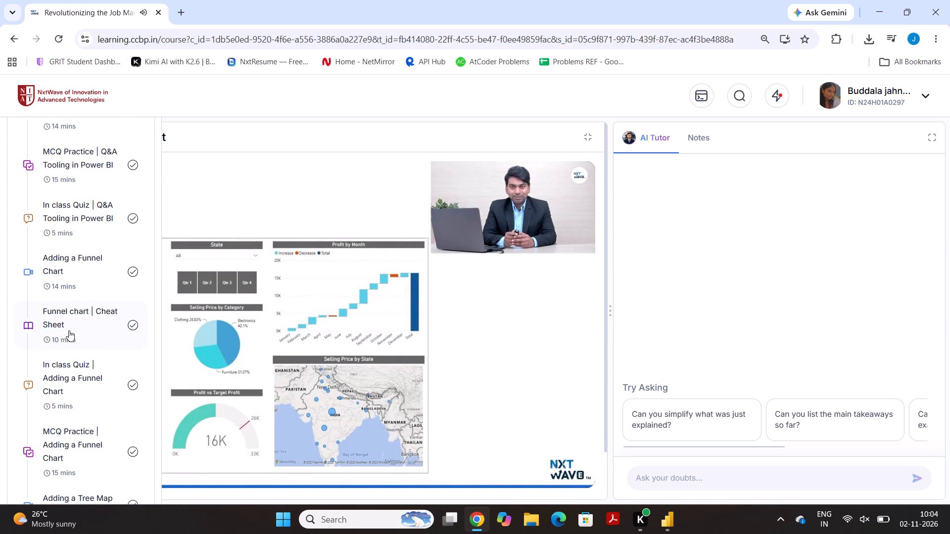
pyautogui.click(73, 282)
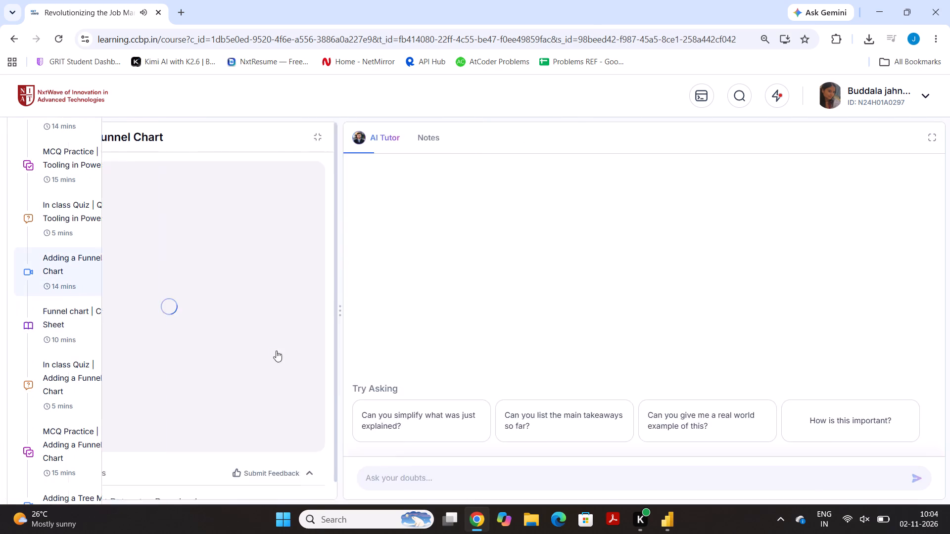
# Play the funnel chart video and skim its introduction, when to use the chart, and how its dataset is loaded.
pyautogui.click(317, 323)
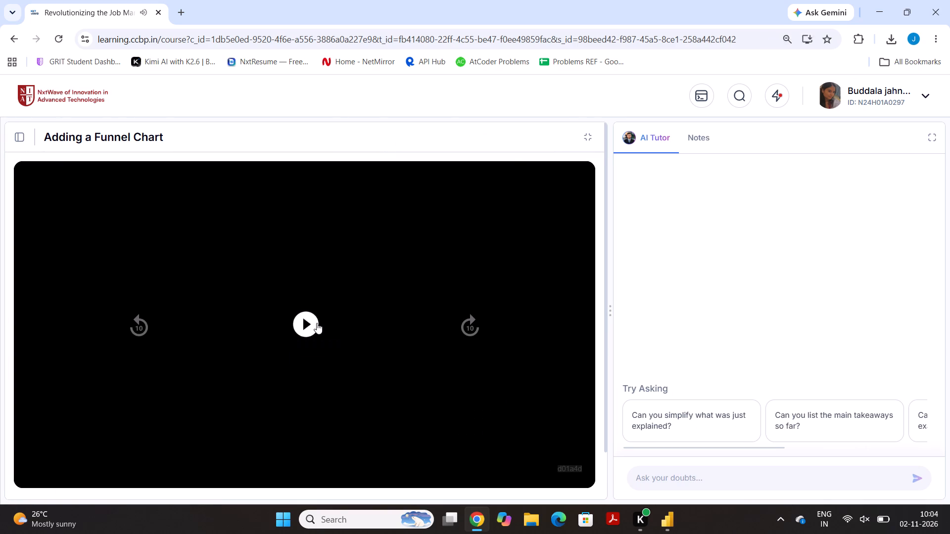
pyautogui.click(62, 465)
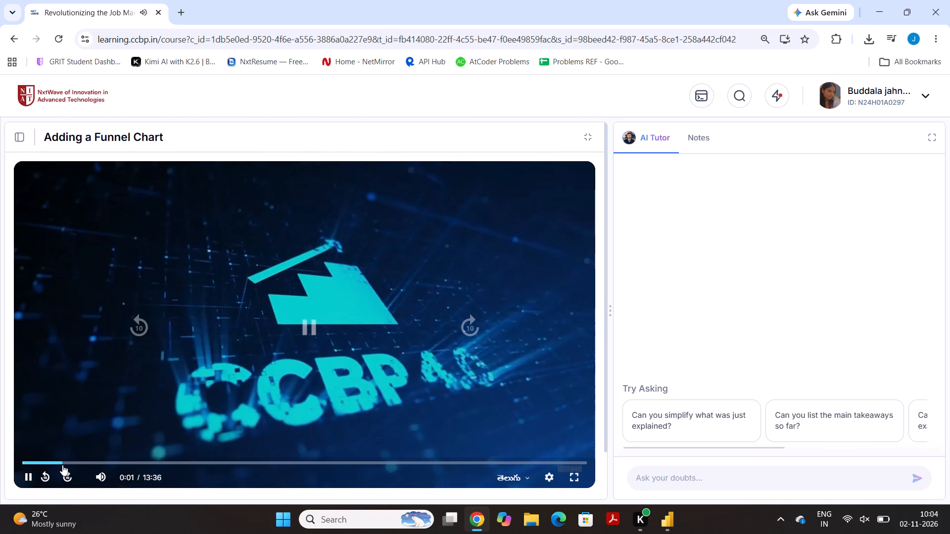
pyautogui.click(100, 466)
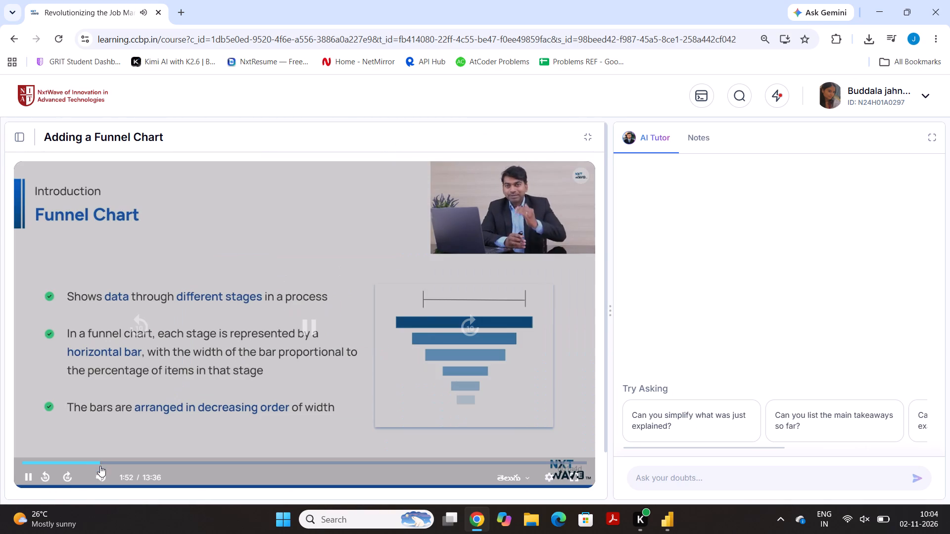
pyautogui.click(145, 464)
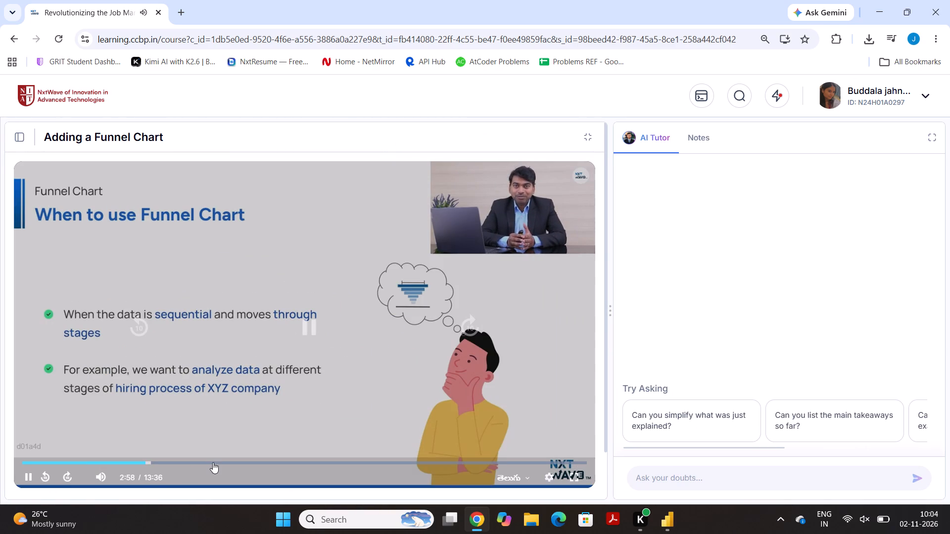
pyautogui.click(213, 462)
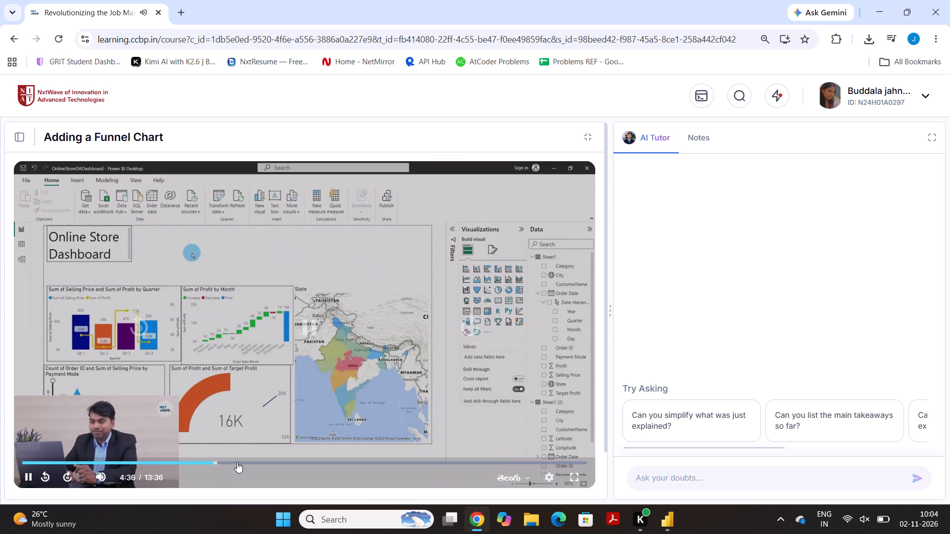
pyautogui.click(237, 462)
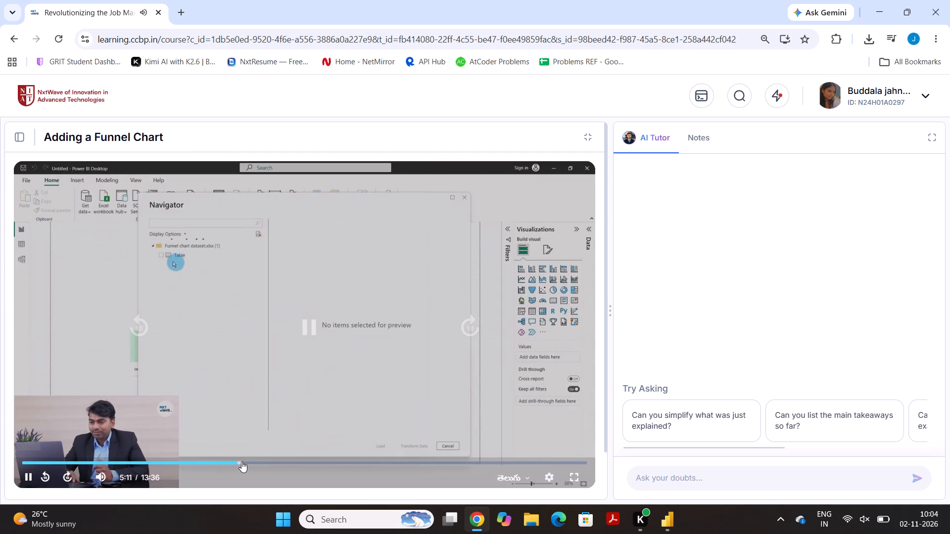
pyautogui.click(259, 461)
# Skim the rest of the funnel chart video for building the chart and customising its colours and data labels, and pause it.
pyautogui.click(308, 457)
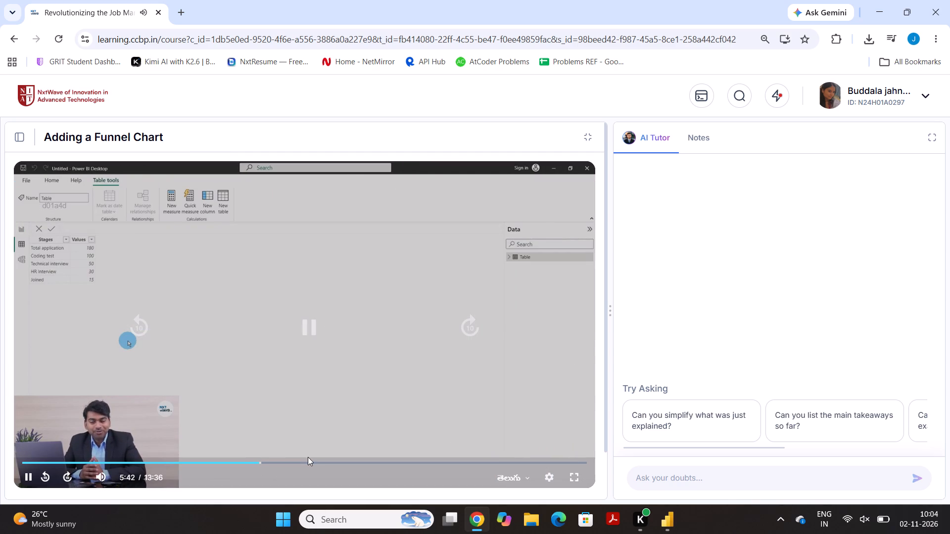
pyautogui.click(308, 457)
pyautogui.click(310, 458)
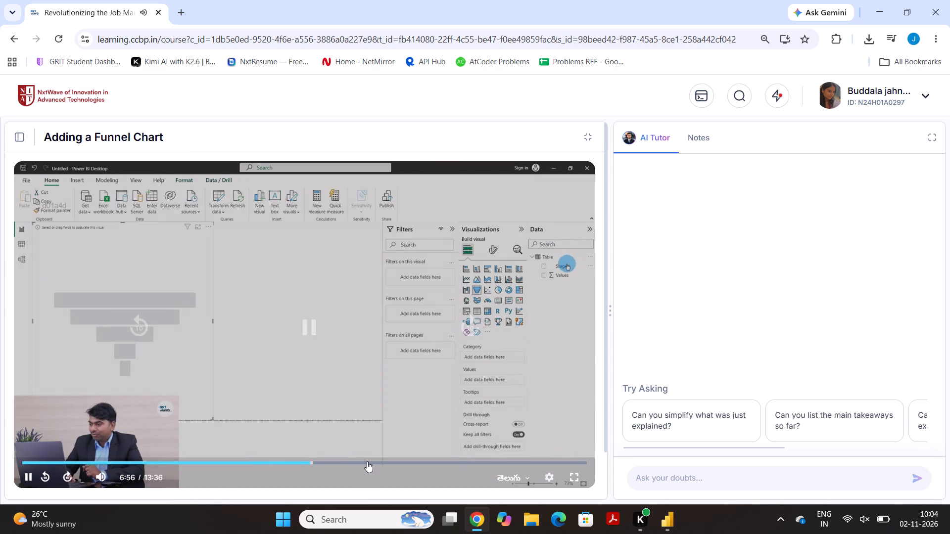
pyautogui.click(368, 461)
pyautogui.click(420, 460)
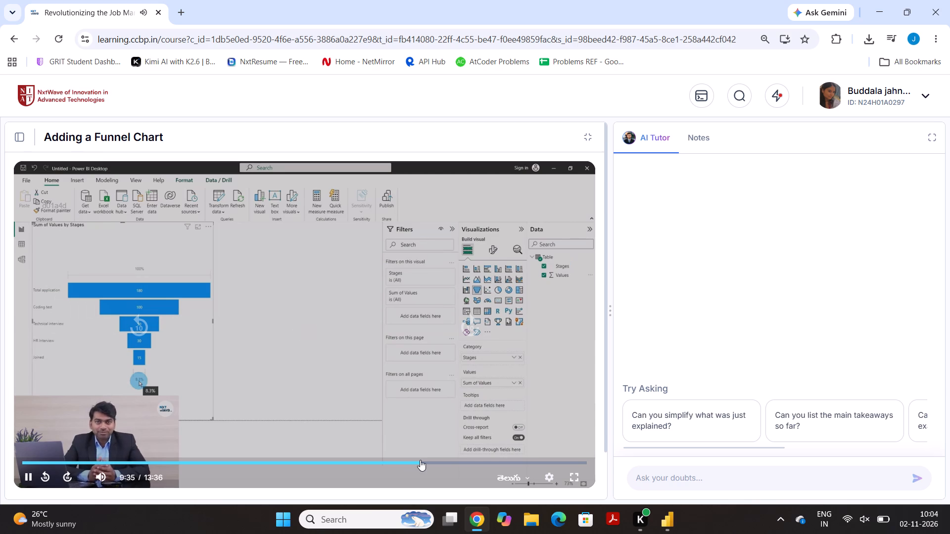
pyautogui.click(449, 460)
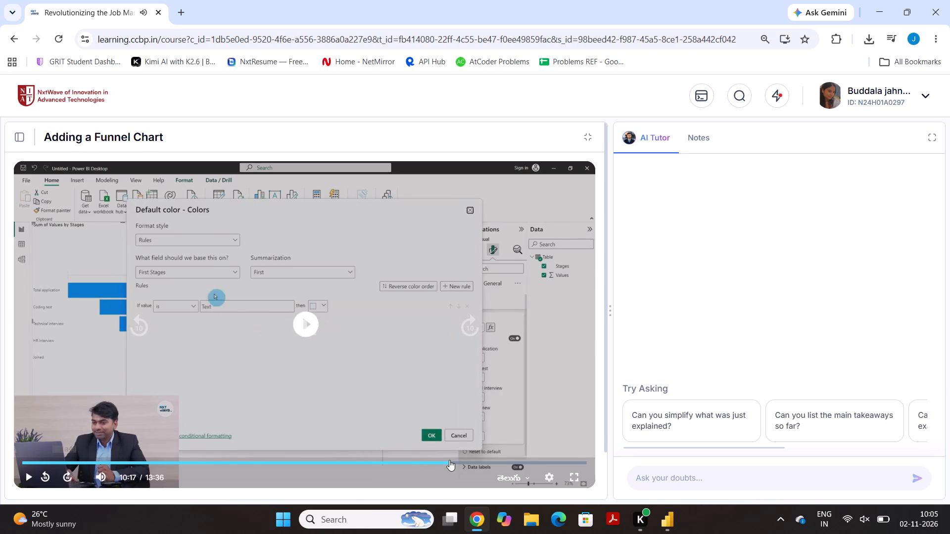
pyautogui.click(475, 458)
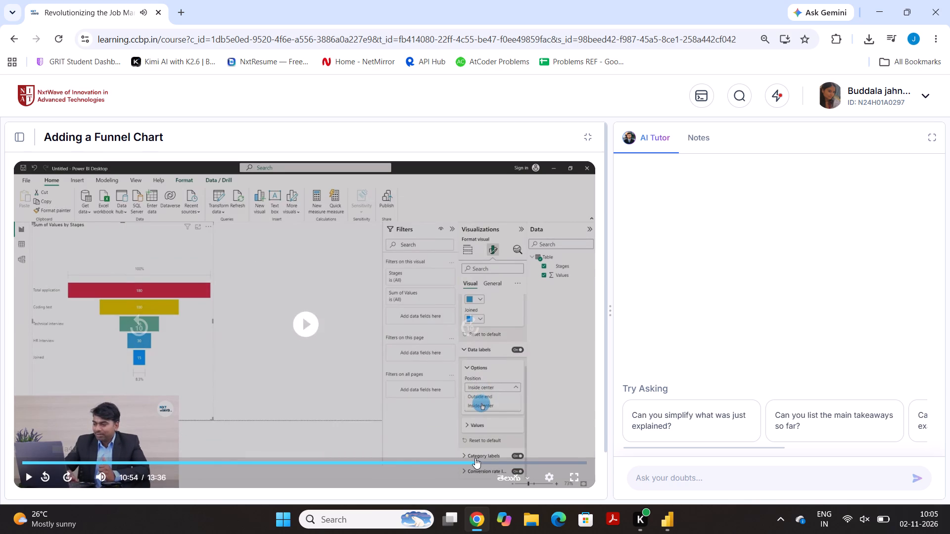
pyautogui.click(522, 459)
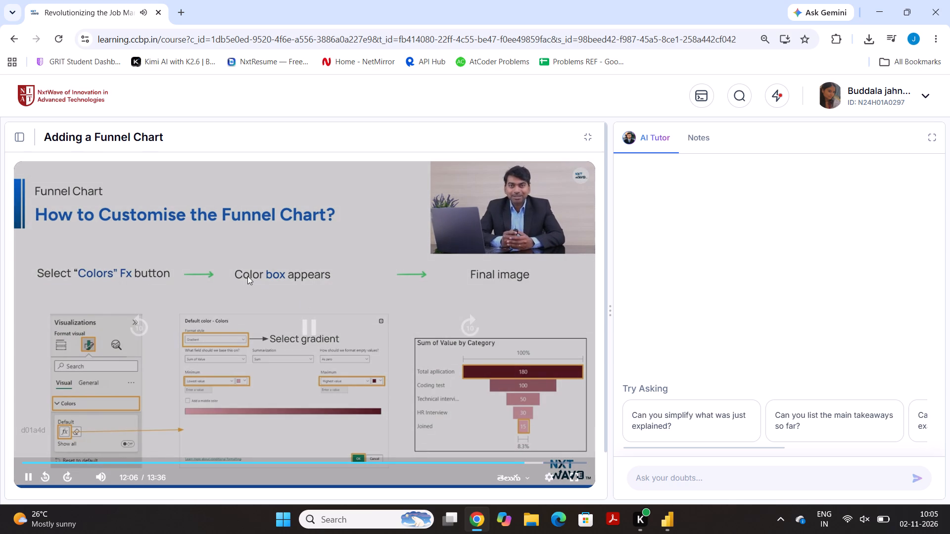
pyautogui.click(310, 326)
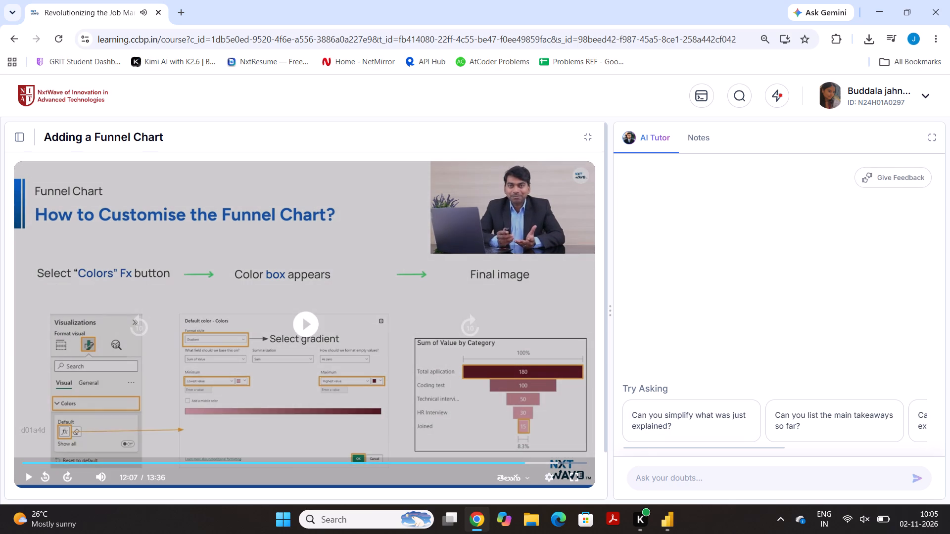
# Switch back to the online store report in Power BI Desktop.
pyautogui.click(670, 507)
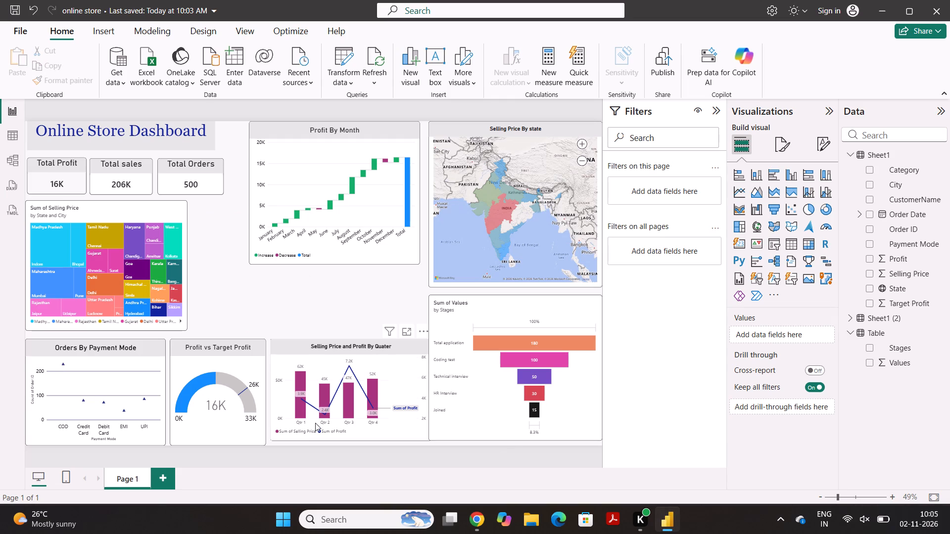
# Retitle the hiring-stage funnel chart as "Sum of Values By Category".
pyautogui.click(499, 327)
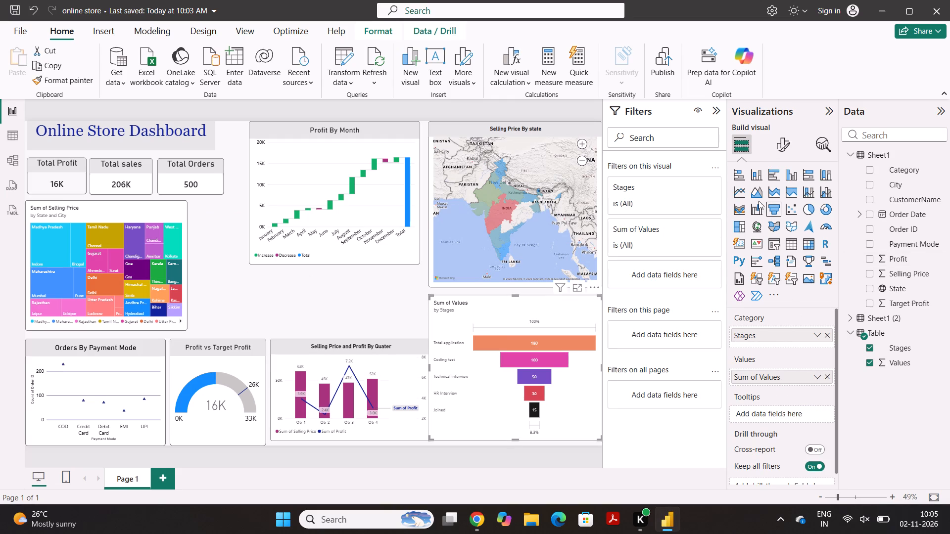
pyautogui.click(783, 139)
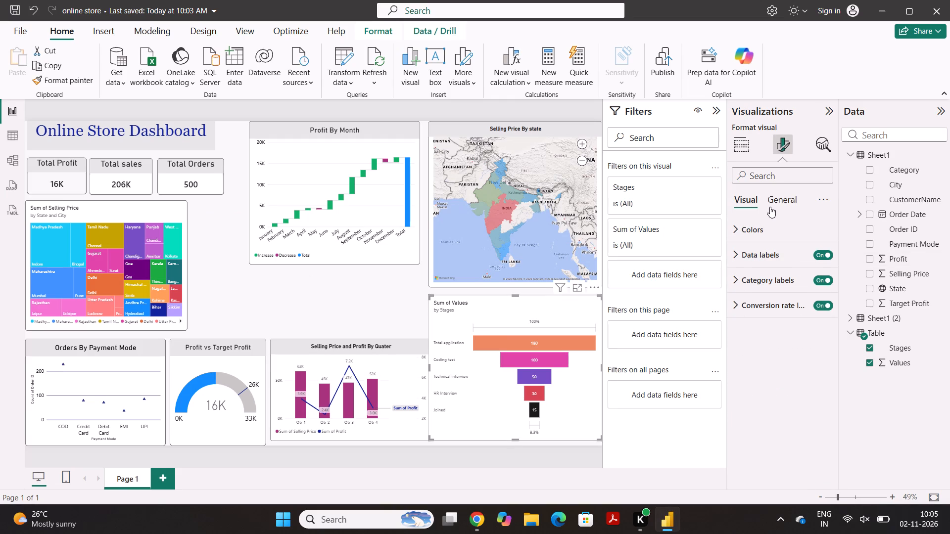
pyautogui.click(769, 204)
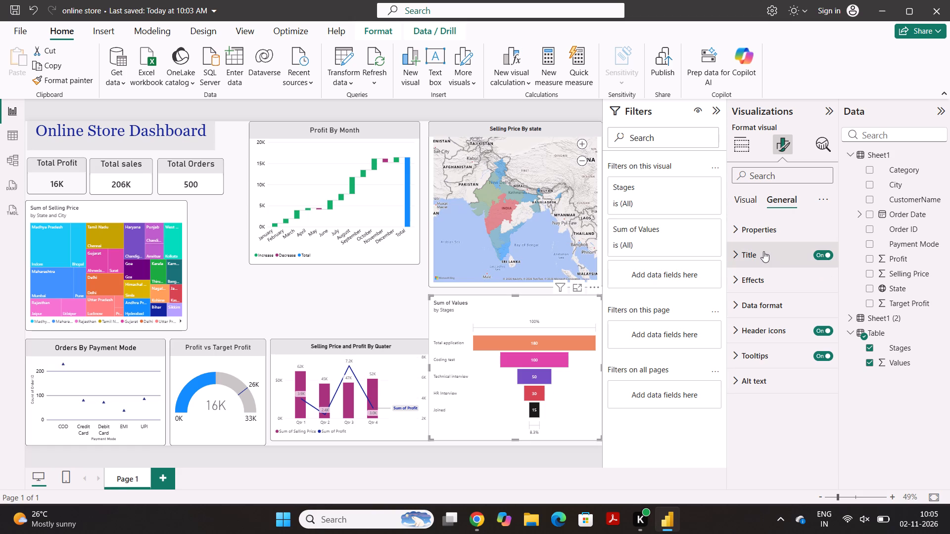
pyautogui.click(763, 251)
pyautogui.click(789, 318)
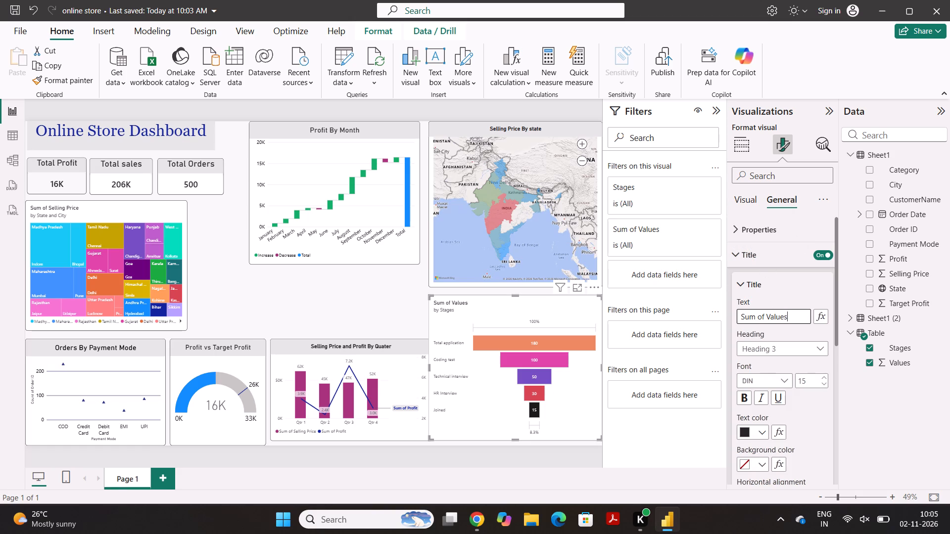
pyautogui.press('space')
pyautogui.write('y c')
pyautogui.press('c')
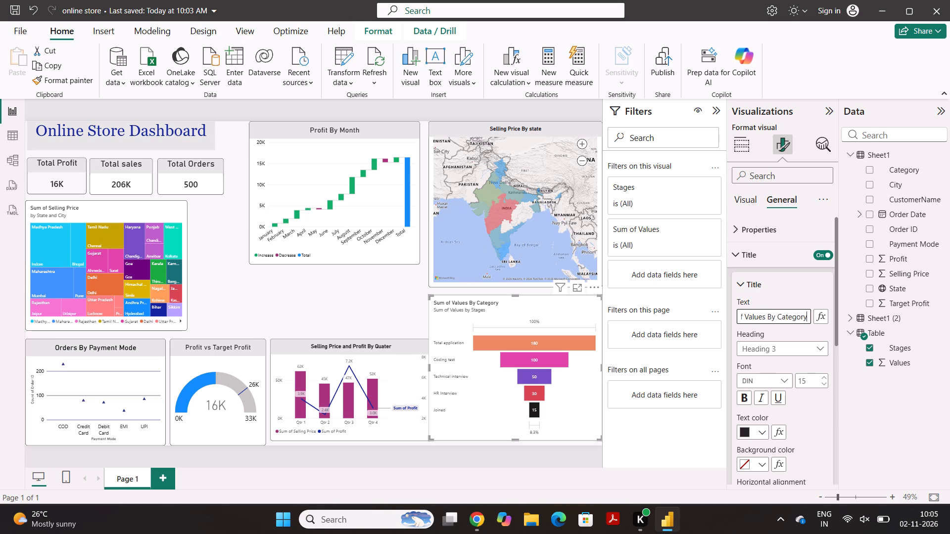
# Format the funnel chart's title as bold and centred on a light grey background, and turn off its subtitle.
pyautogui.scroll(-1, 783, 344)
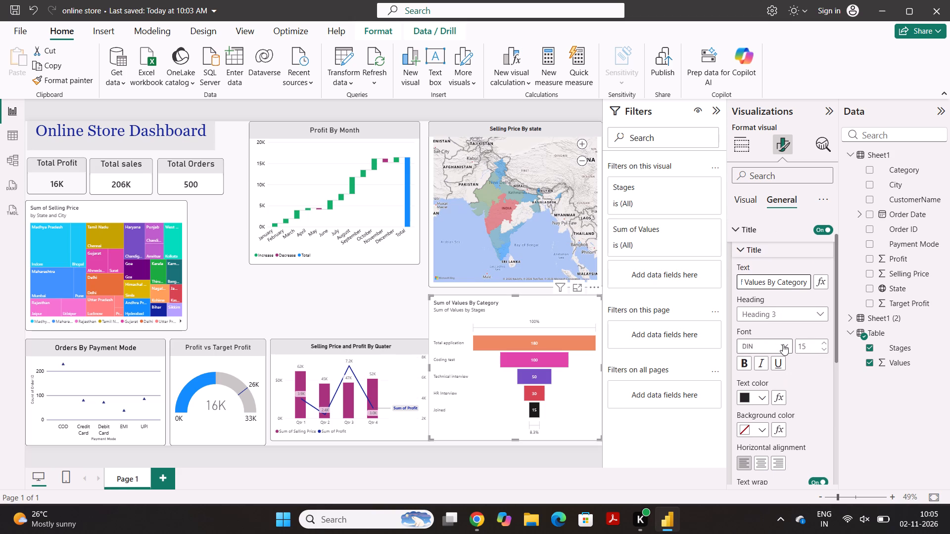
pyautogui.click(749, 360)
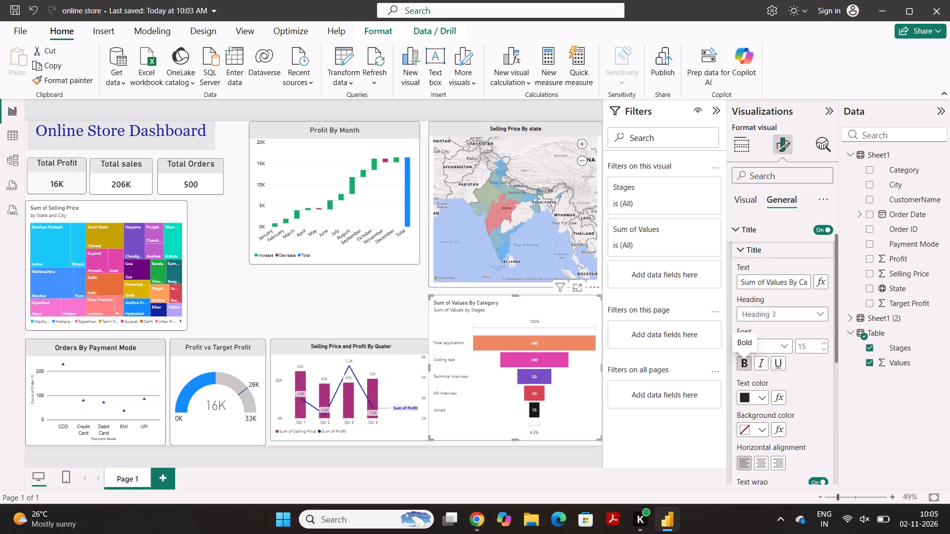
pyautogui.click(759, 427)
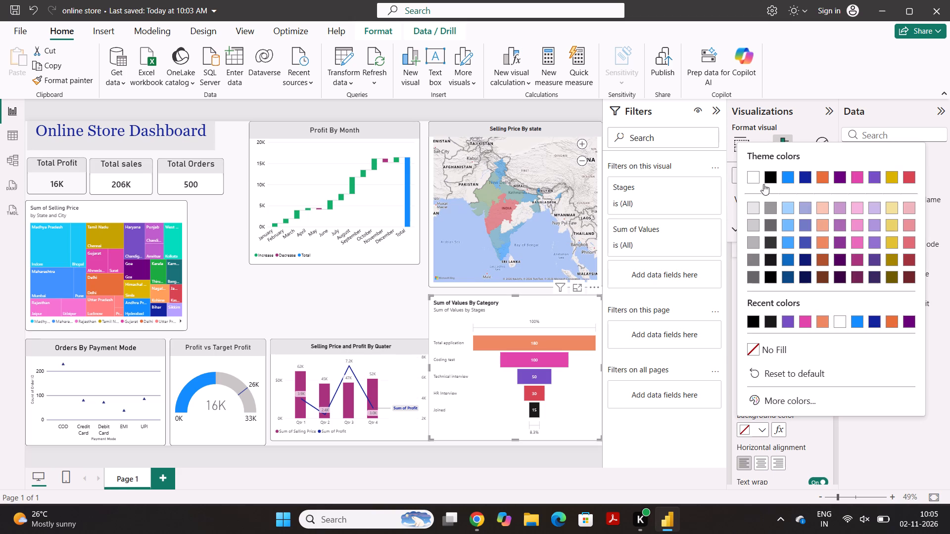
pyautogui.click(750, 204)
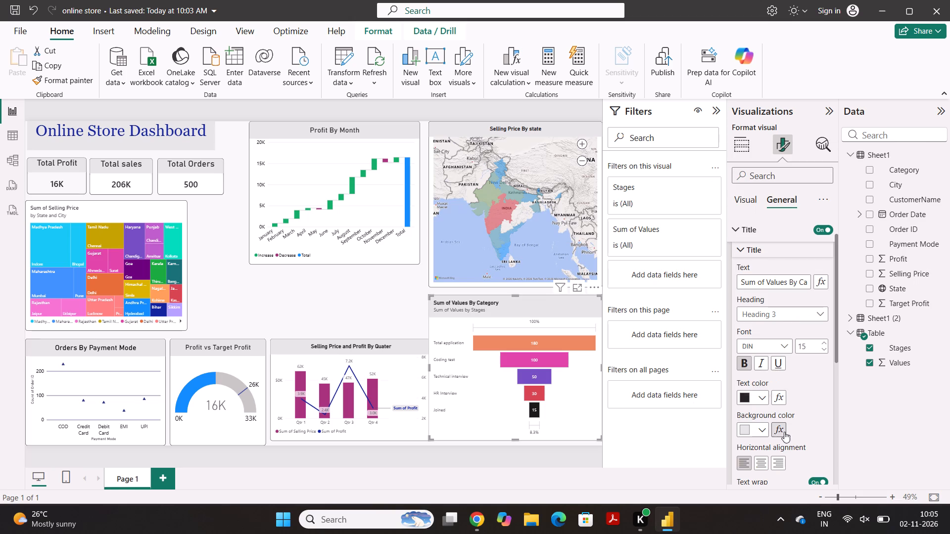
pyautogui.scroll(-1, 784, 432)
pyautogui.click(757, 381)
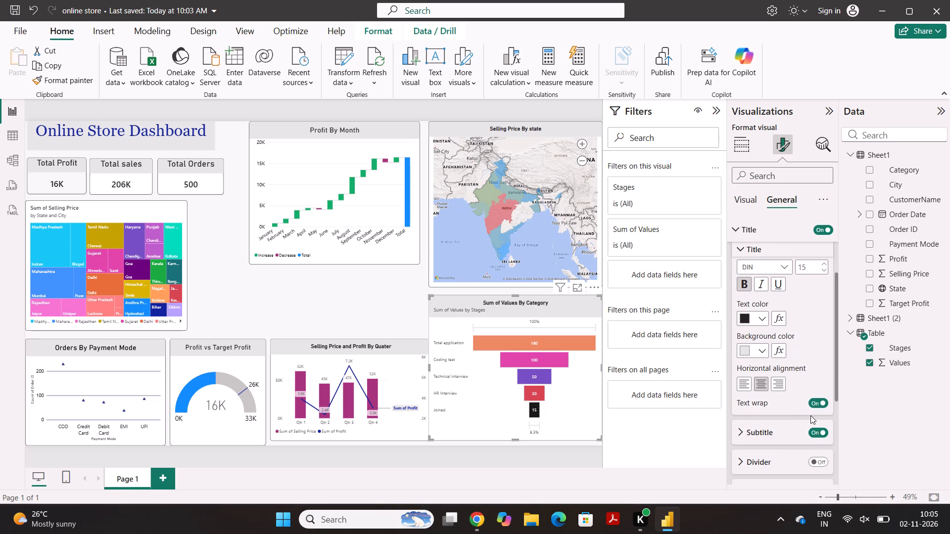
pyautogui.click(815, 434)
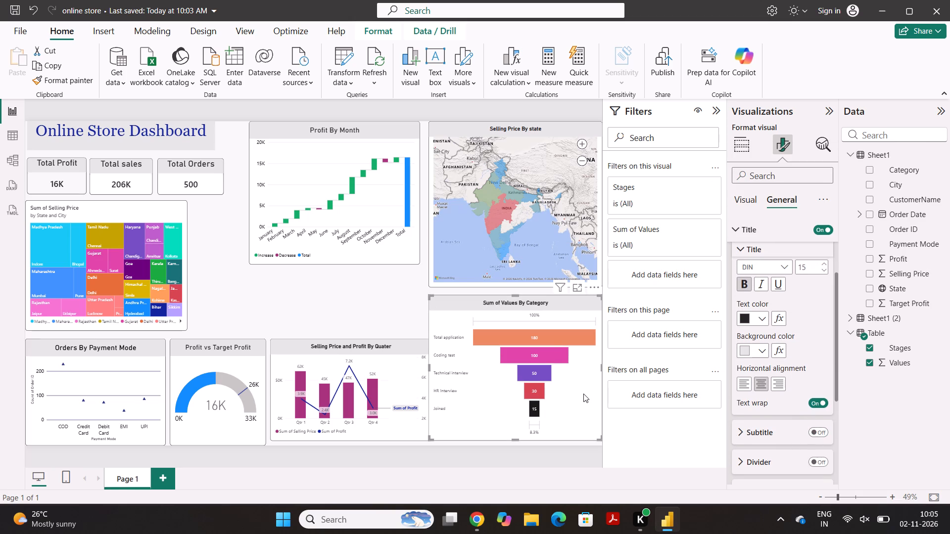
pyautogui.click(368, 314)
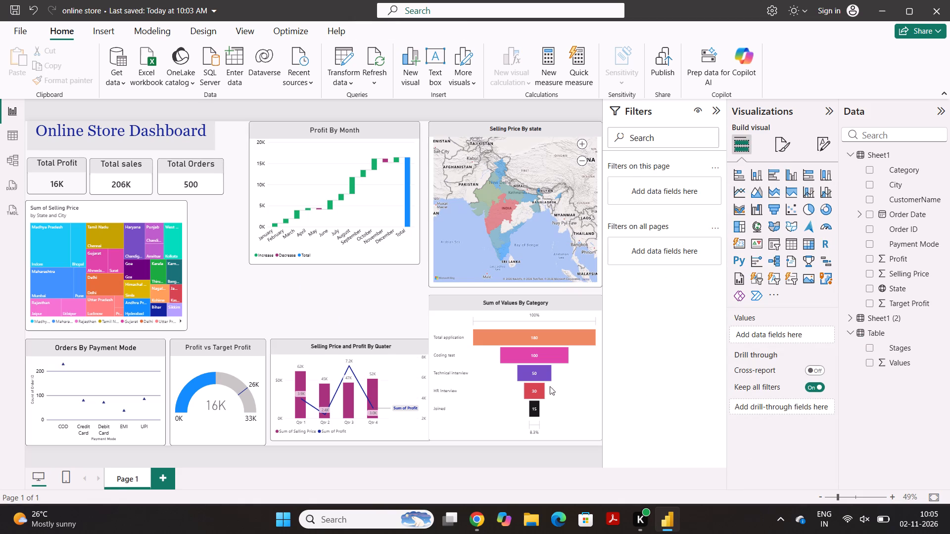
# Examine the funnel chart's general effects, size and background settings.
pyautogui.click(457, 320)
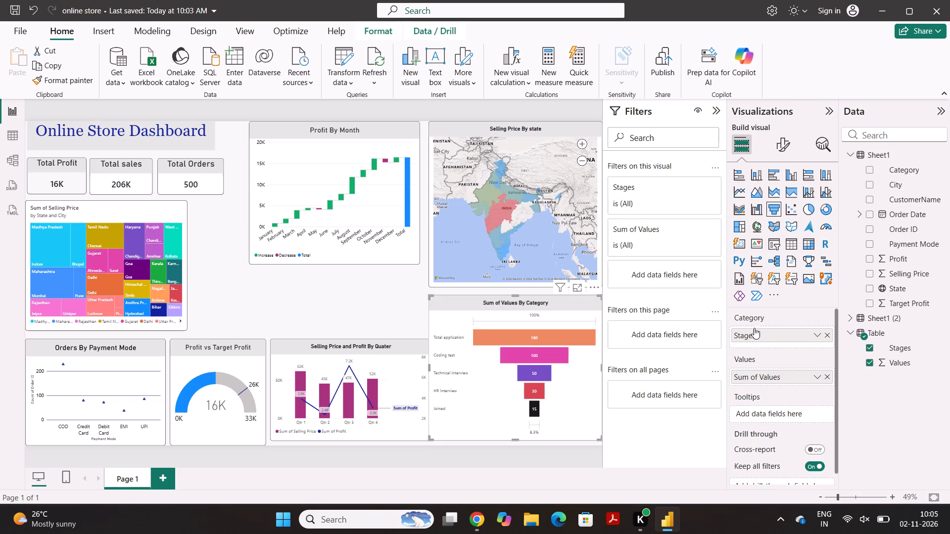
pyautogui.click(786, 148)
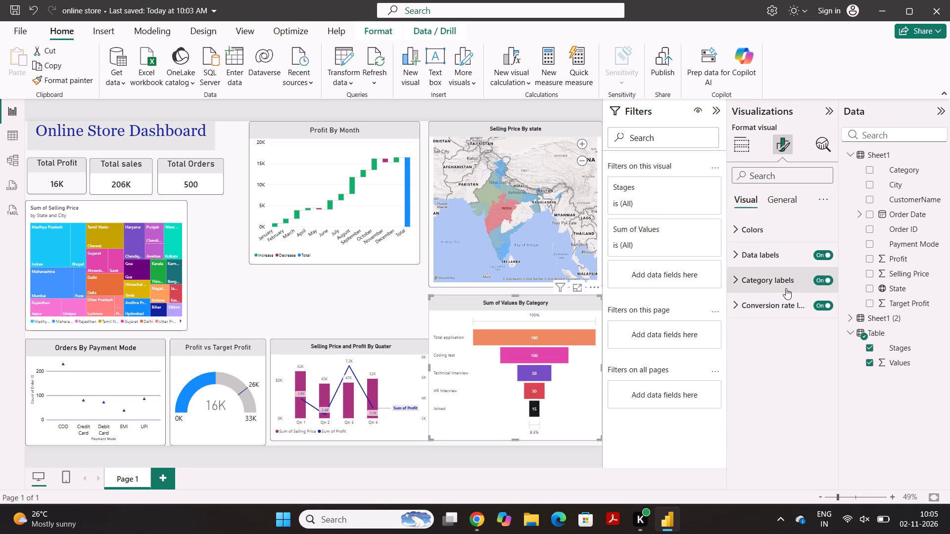
pyautogui.click(774, 196)
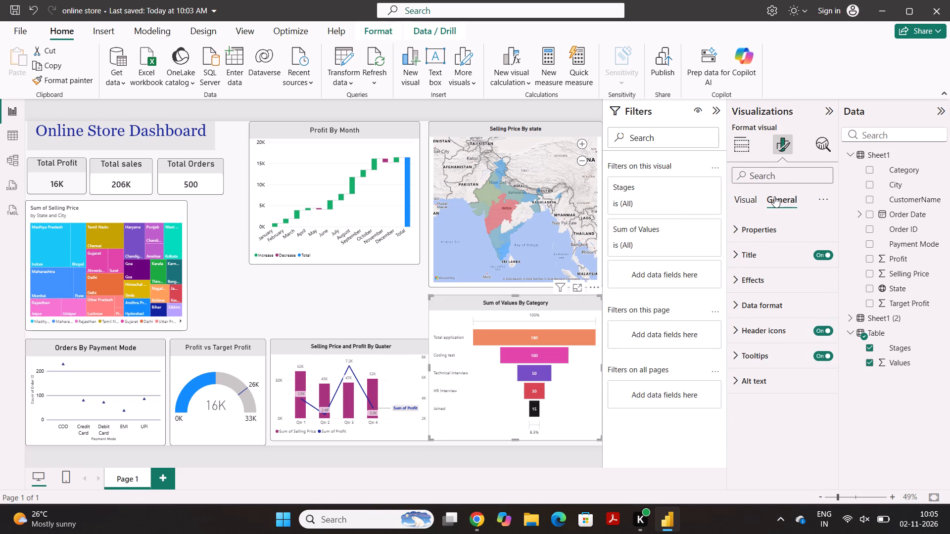
pyautogui.click(808, 289)
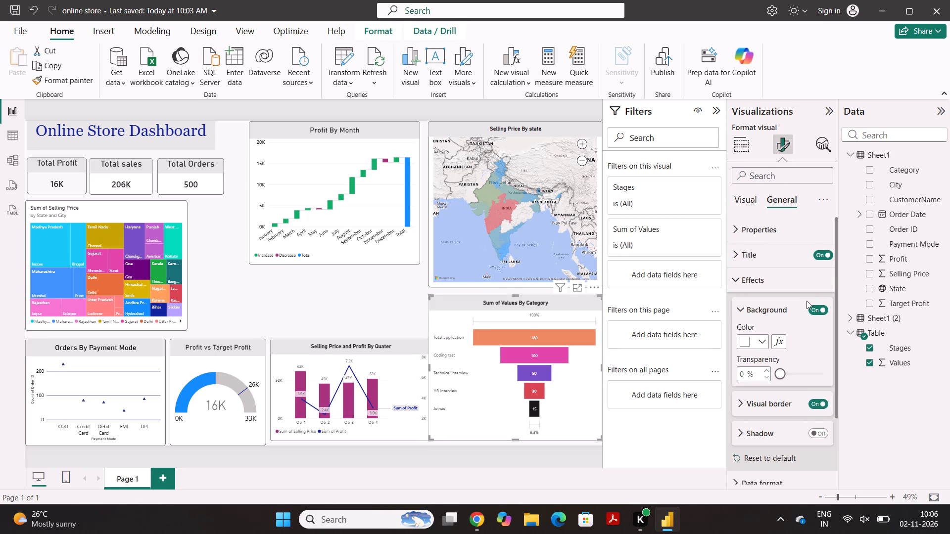
pyautogui.scroll(-1, 790, 380)
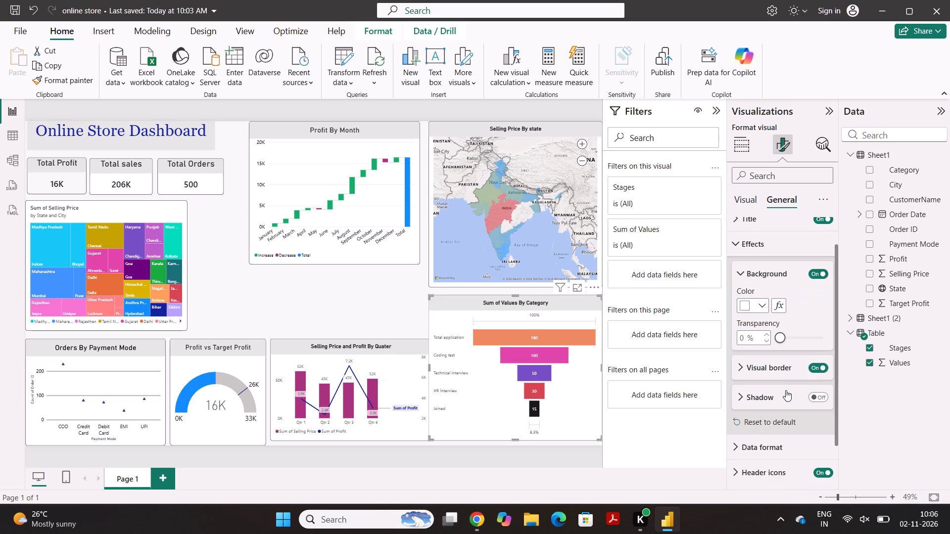
pyautogui.scroll(1, 766, 300)
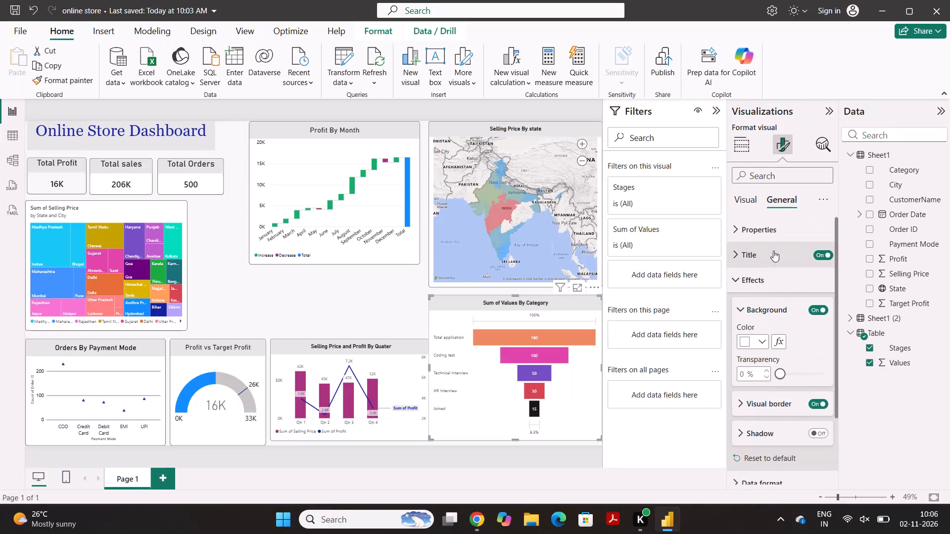
pyautogui.click(779, 233)
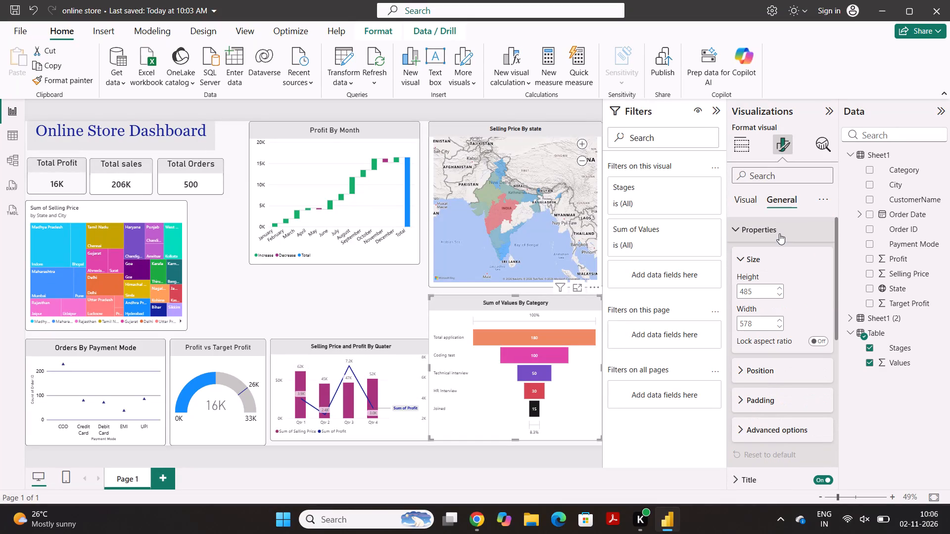
pyautogui.scroll(-2, 753, 365)
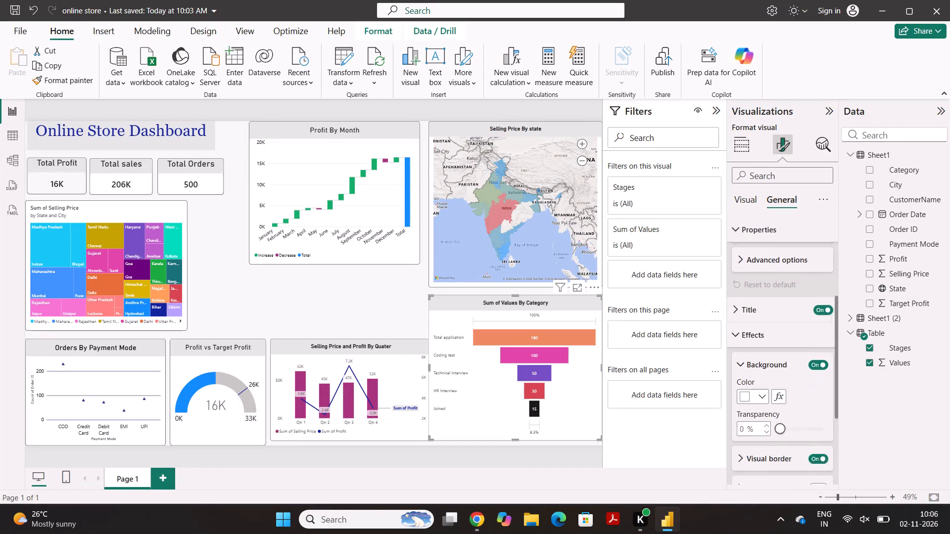
pyautogui.scroll(-2, 753, 365)
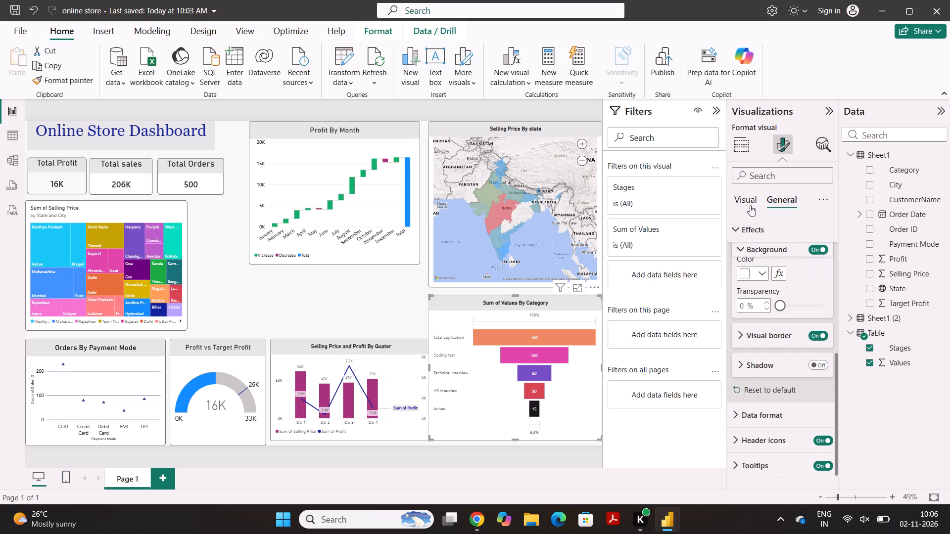
# Try black for the funnel chart's data label values, and set their colour to white.
pyautogui.click(750, 201)
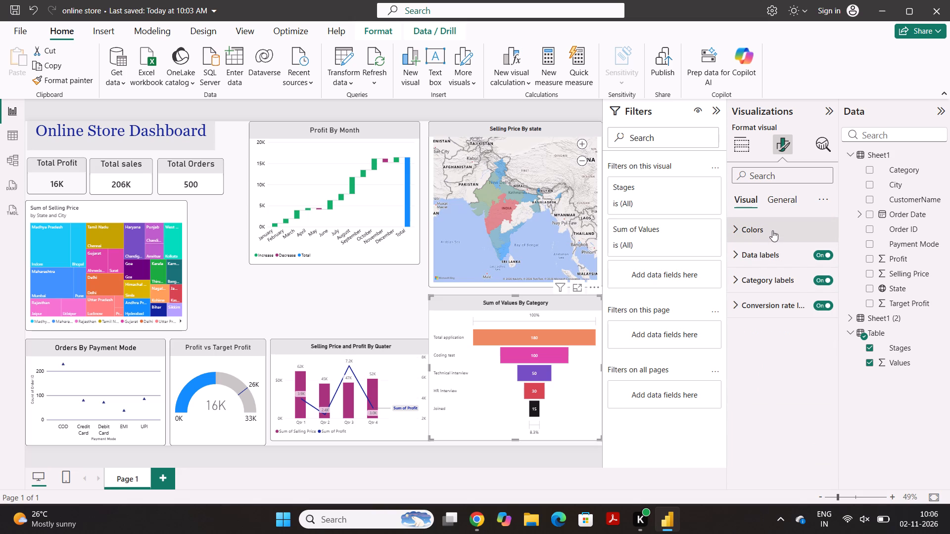
pyautogui.click(772, 230)
pyautogui.scroll(-2, 768, 304)
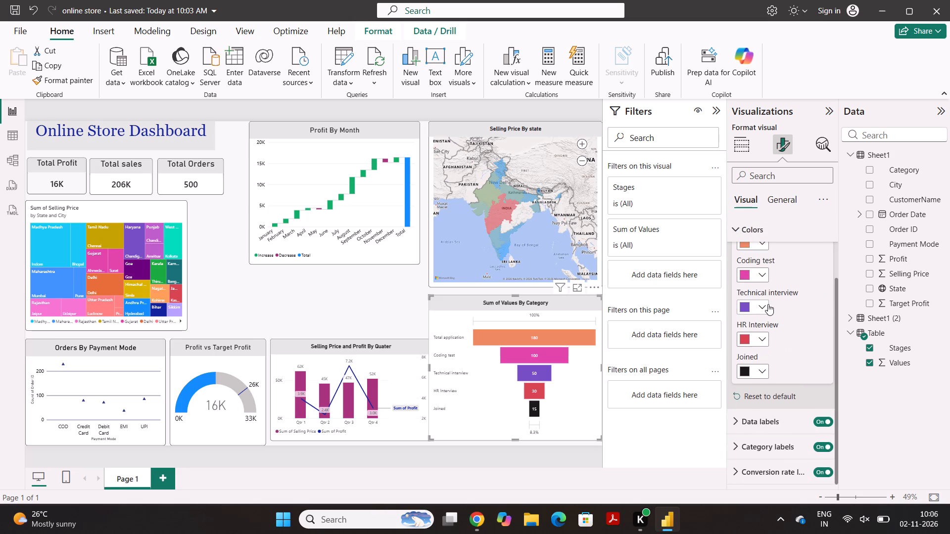
pyautogui.click(742, 422)
pyautogui.scroll(-2, 742, 422)
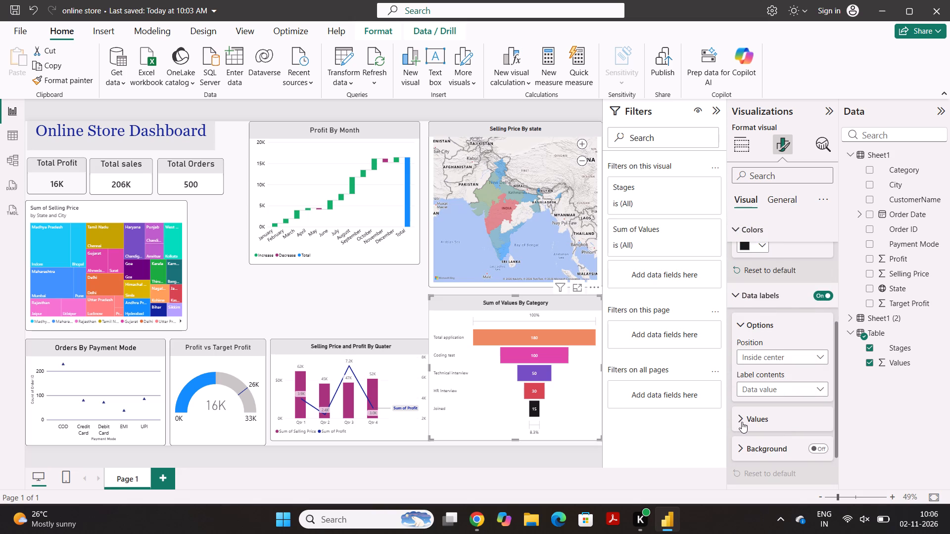
pyautogui.click(742, 422)
pyautogui.scroll(-1, 755, 443)
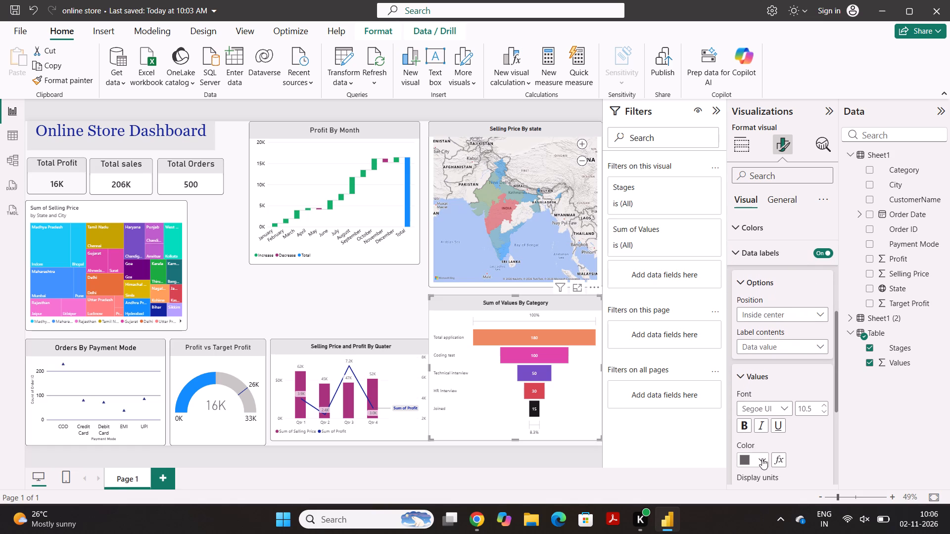
pyautogui.click(766, 463)
pyautogui.click(772, 333)
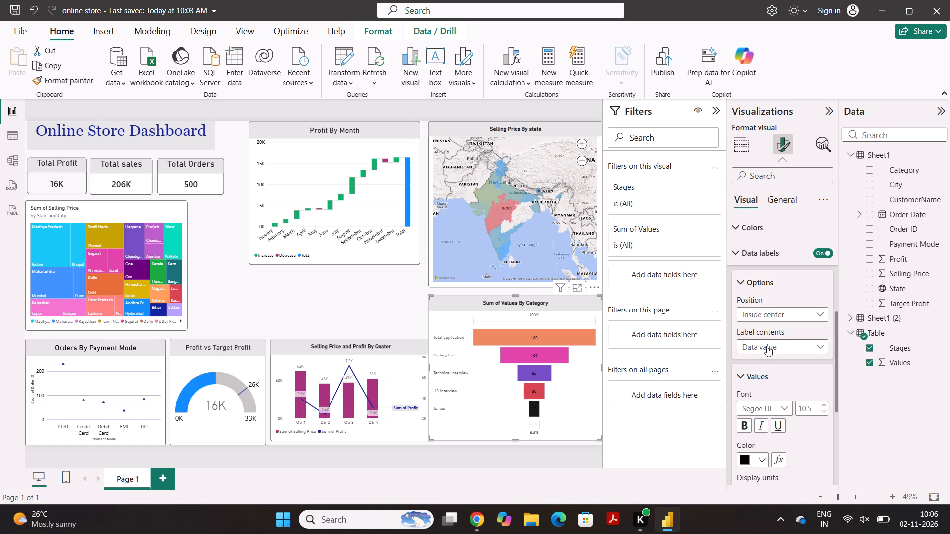
pyautogui.click(763, 462)
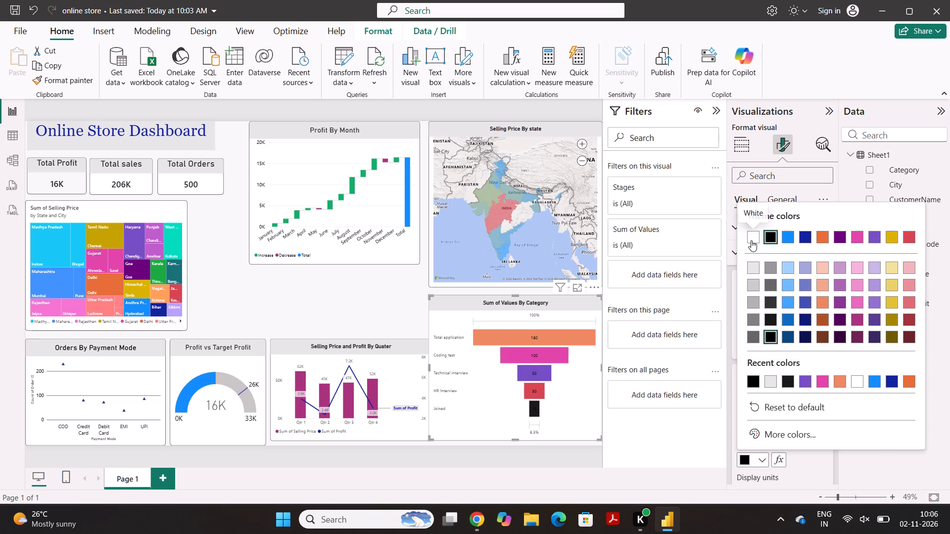
pyautogui.click(751, 240)
# Set the colour of the funnel chart's category labels to black.
pyautogui.scroll(-1, 760, 328)
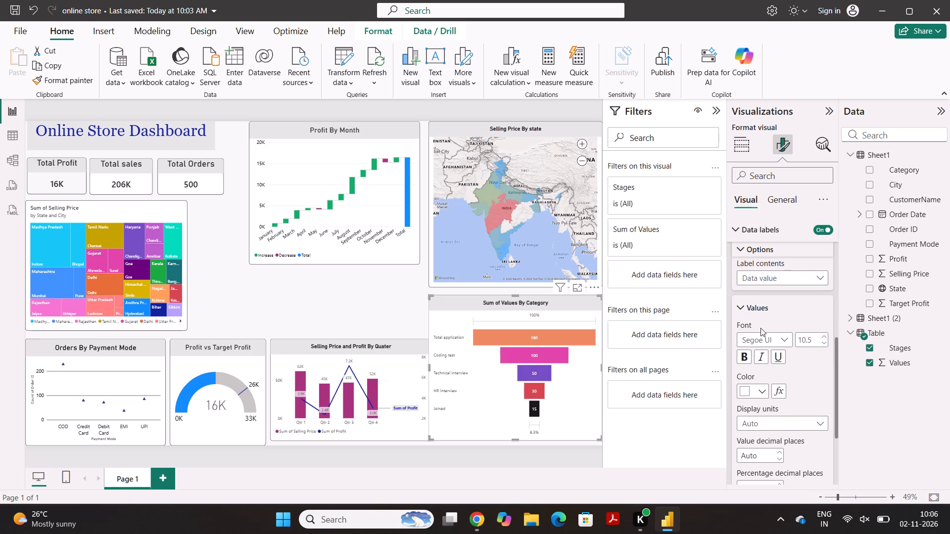
pyautogui.scroll(-3, 760, 328)
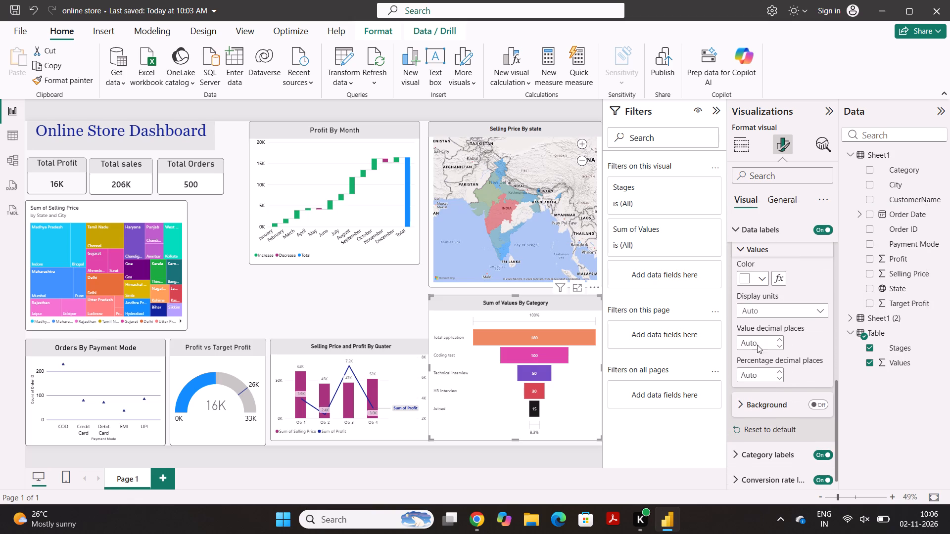
pyautogui.click(749, 442)
pyautogui.scroll(-2, 749, 442)
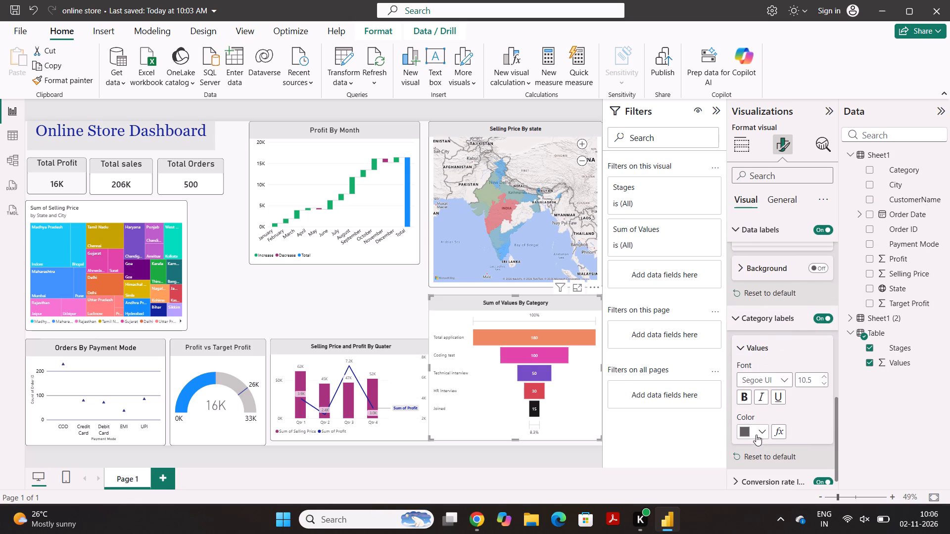
pyautogui.click(759, 436)
pyautogui.click(772, 350)
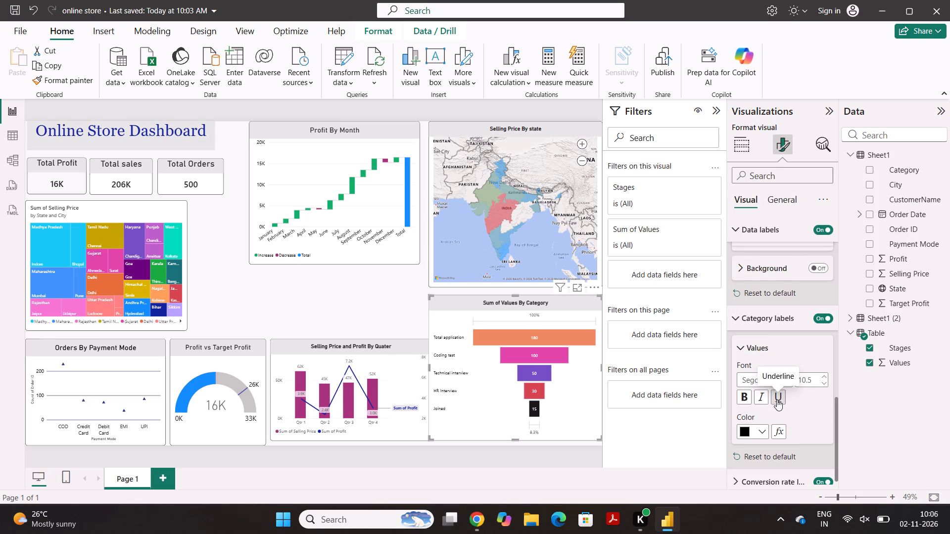
# Set the colour of the funnel chart's conversion rate label values to black.
pyautogui.scroll(-2, 777, 400)
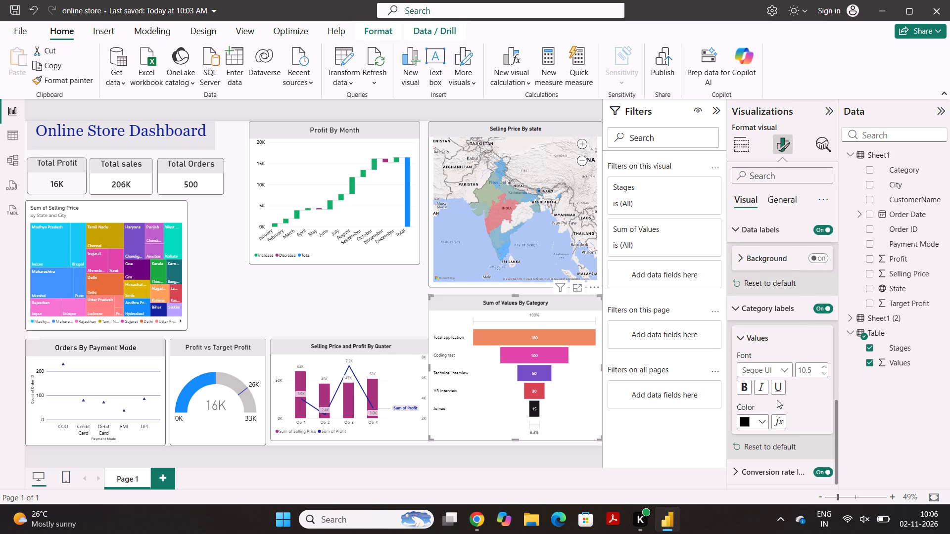
pyautogui.click(778, 470)
pyautogui.scroll(-3, 778, 470)
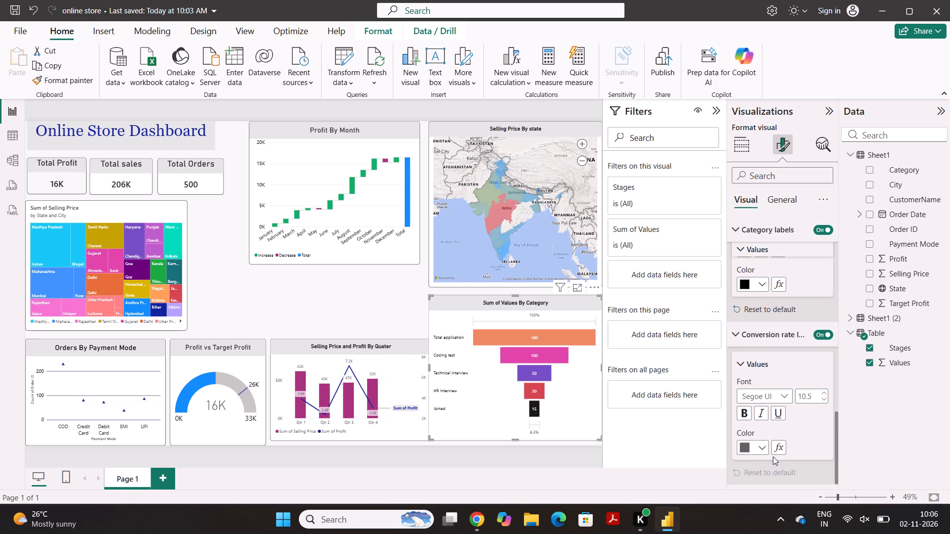
pyautogui.click(760, 444)
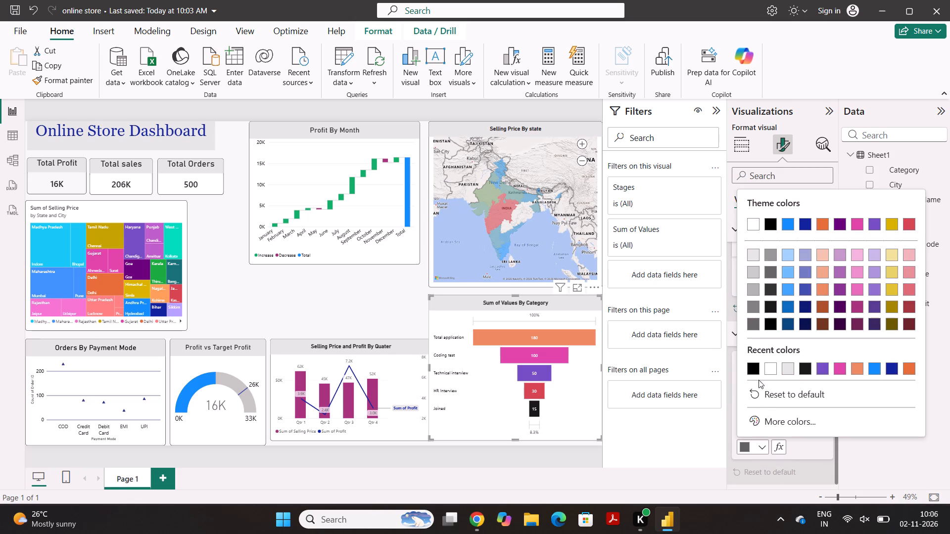
pyautogui.click(754, 369)
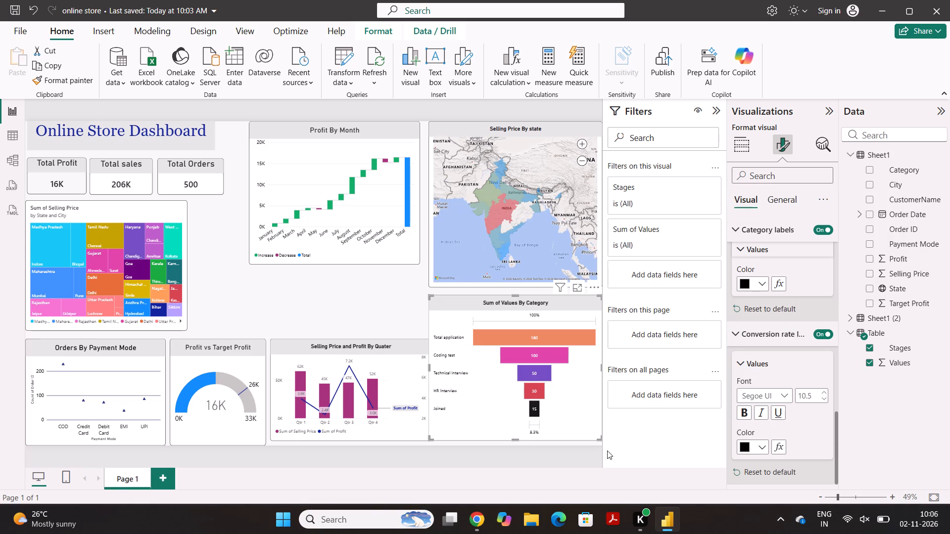
# Shrink the funnel chart from its upper-left corner to leave a gap beside the Selling Price and Profit By Quater chart.
pyautogui.click(338, 322)
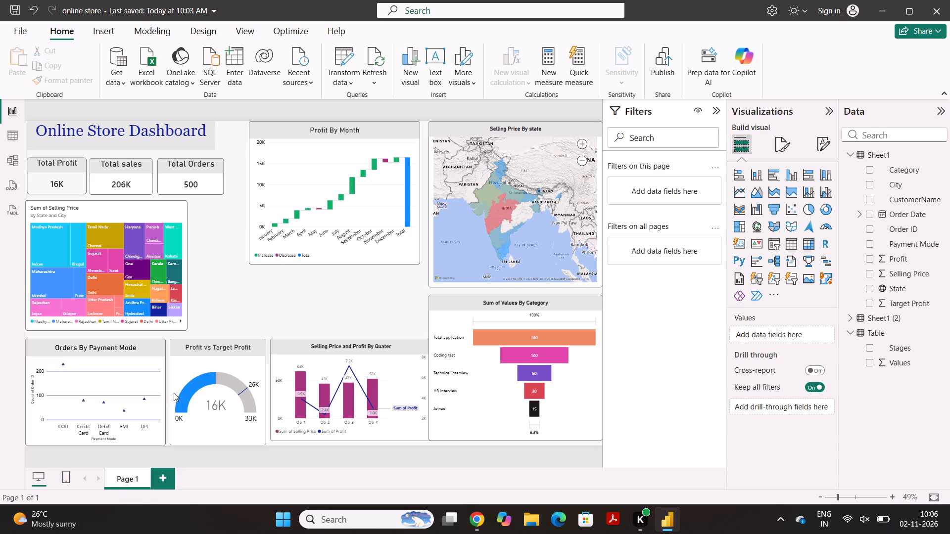
pyautogui.click(431, 298)
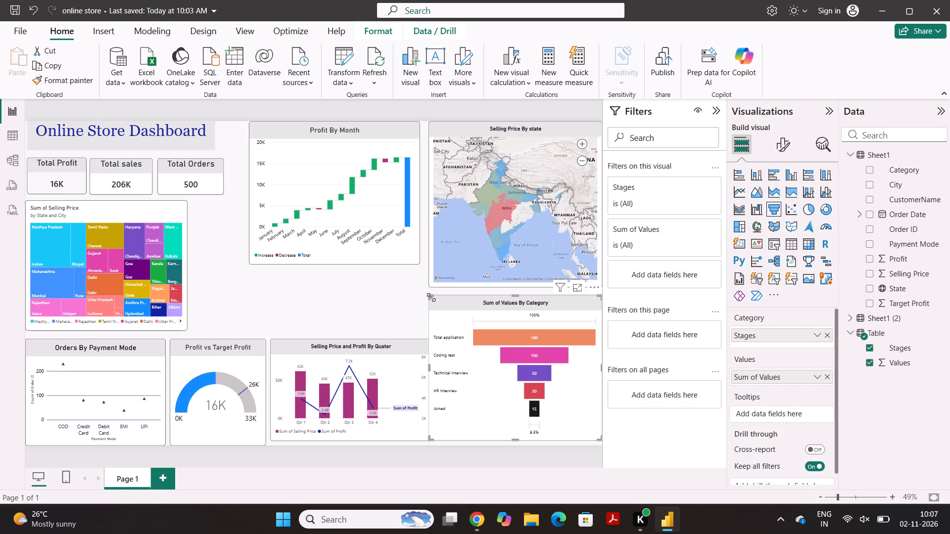
pyautogui.moveTo(431, 297); pyautogui.dragTo(437, 298)
pyautogui.moveTo(437, 298); pyautogui.dragTo(446, 300)
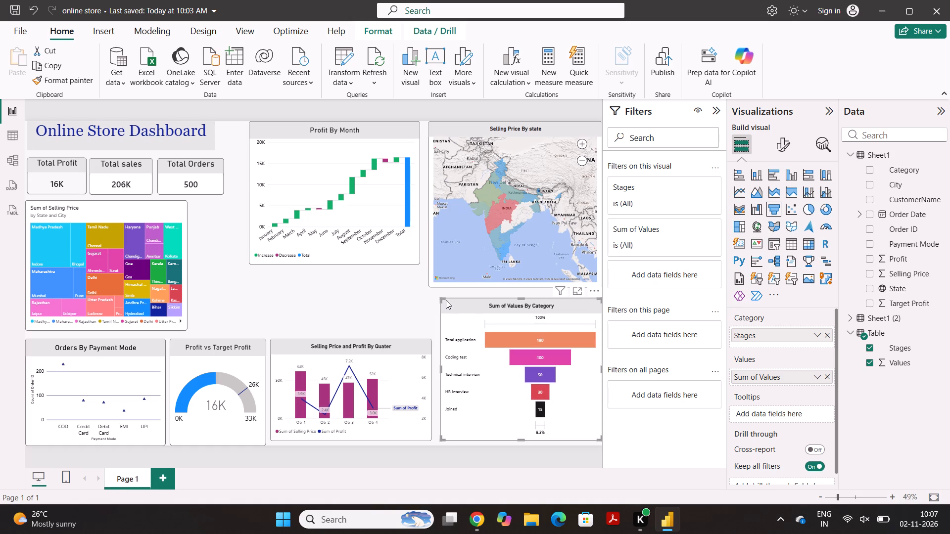
pyautogui.click(408, 301)
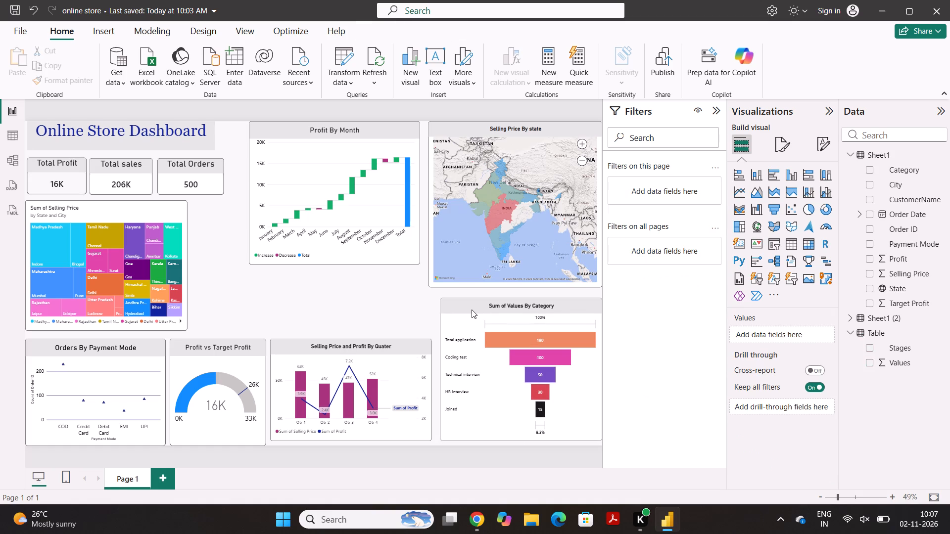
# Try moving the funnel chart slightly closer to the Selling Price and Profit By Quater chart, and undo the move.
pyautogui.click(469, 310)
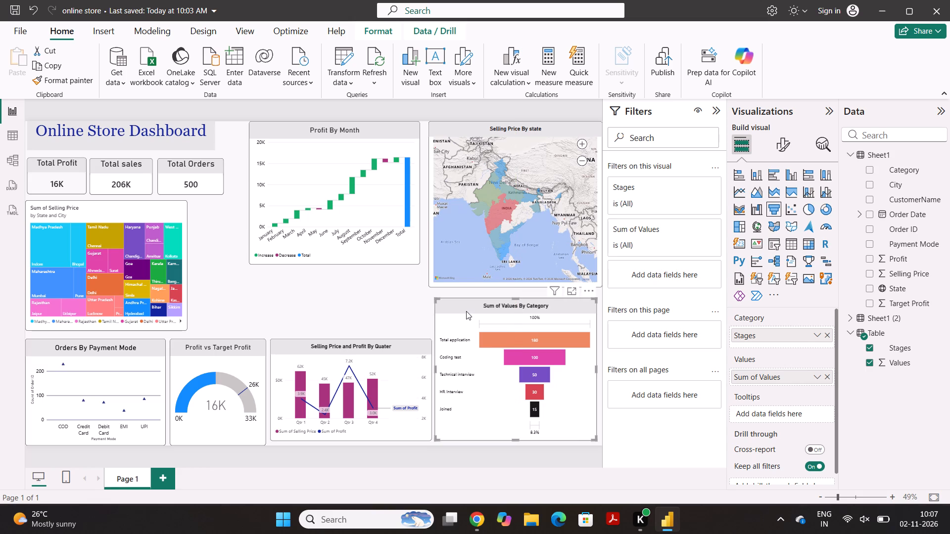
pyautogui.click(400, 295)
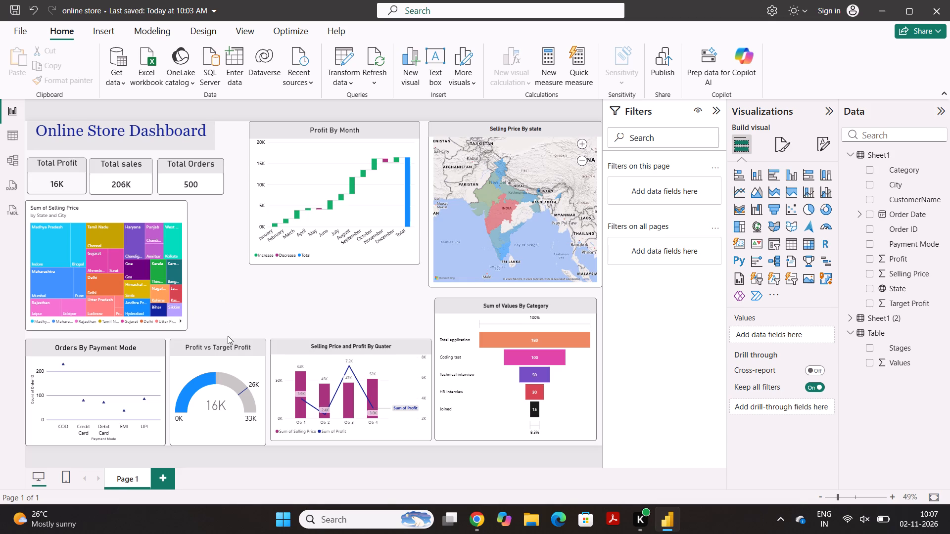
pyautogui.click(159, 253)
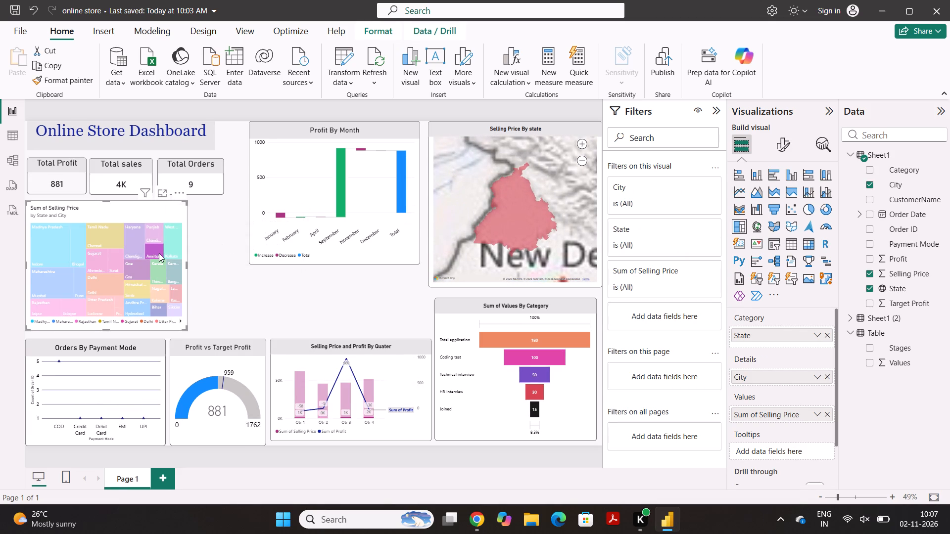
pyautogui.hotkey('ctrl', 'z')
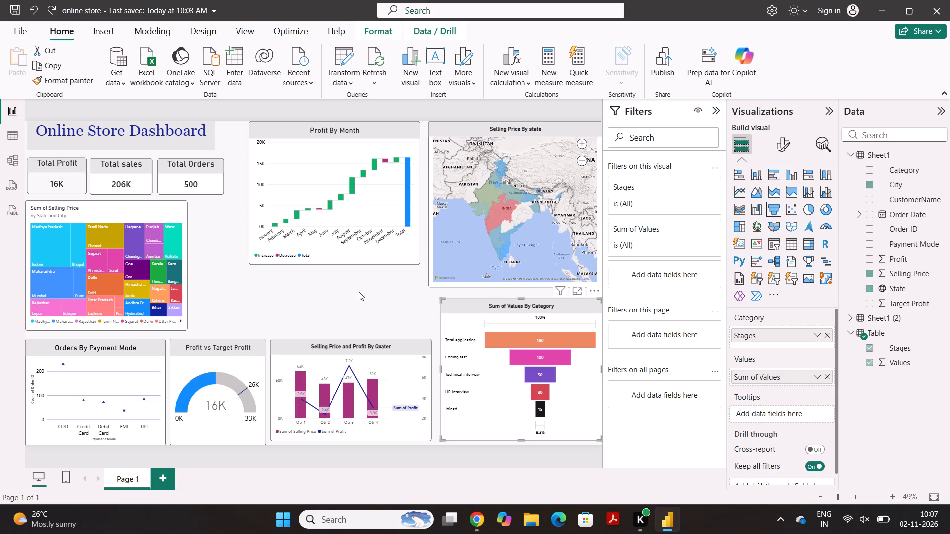
# Switch to the course in Chrome and open the "Adding a Tree Map" lesson.
pyautogui.click(148, 210)
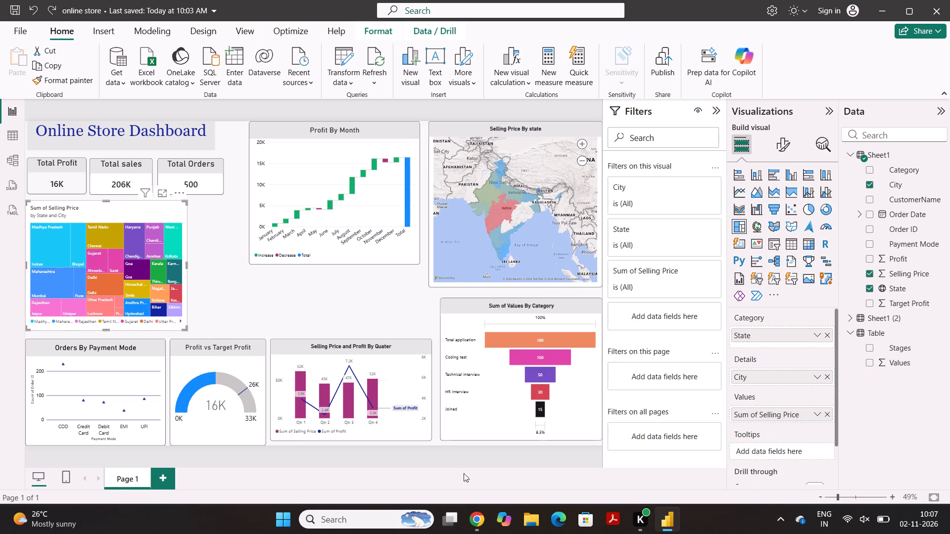
pyautogui.click(472, 525)
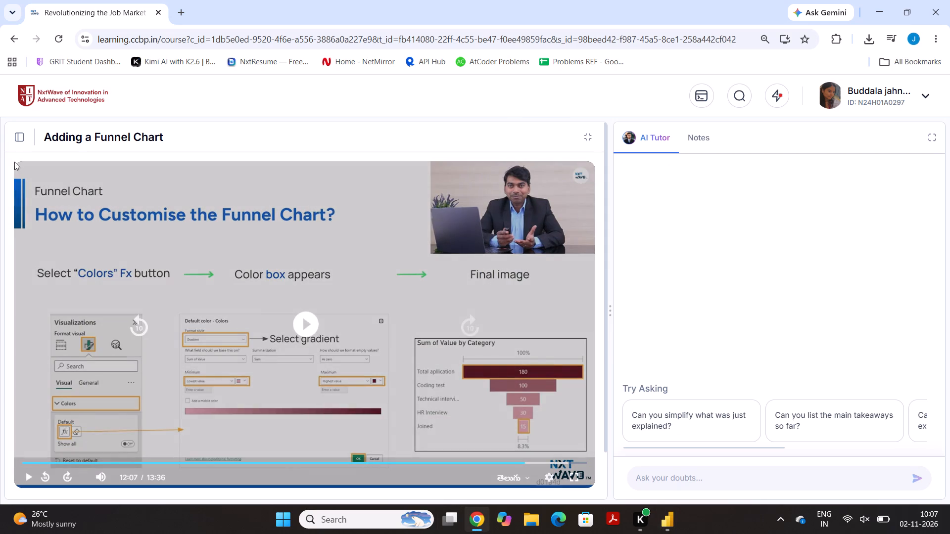
pyautogui.click(16, 141)
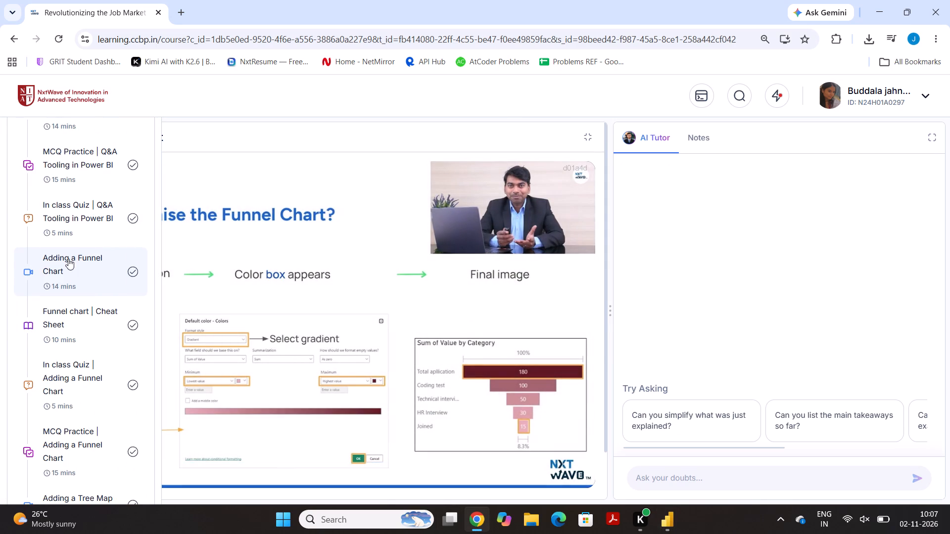
pyautogui.scroll(-3, 87, 334)
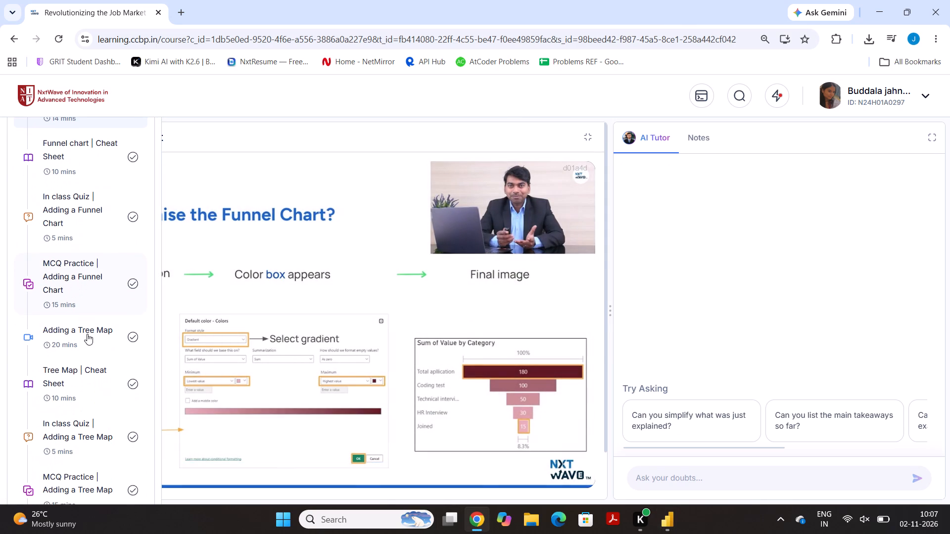
pyautogui.click(87, 334)
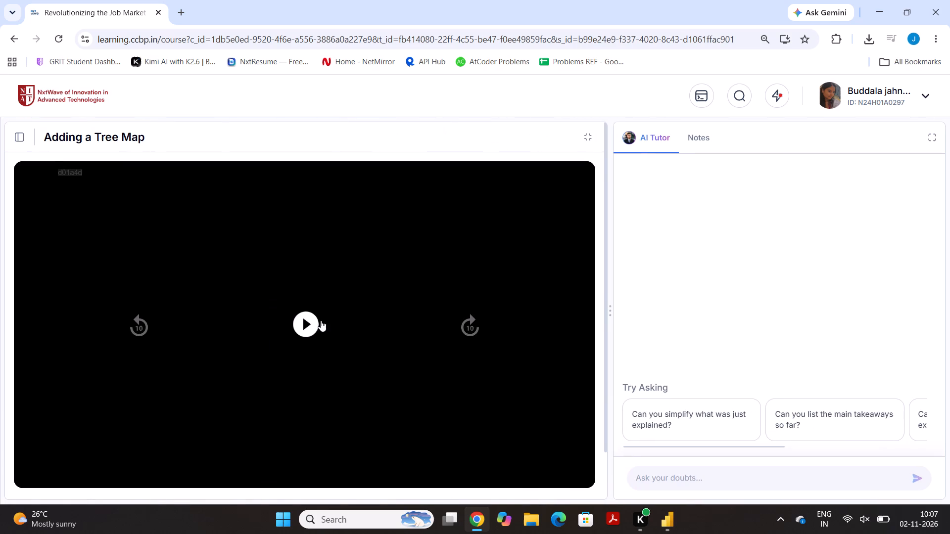
# Skim the tree map lesson video for how the treemap is built and formatted, and pause it at about 10:23.
pyautogui.click(313, 319)
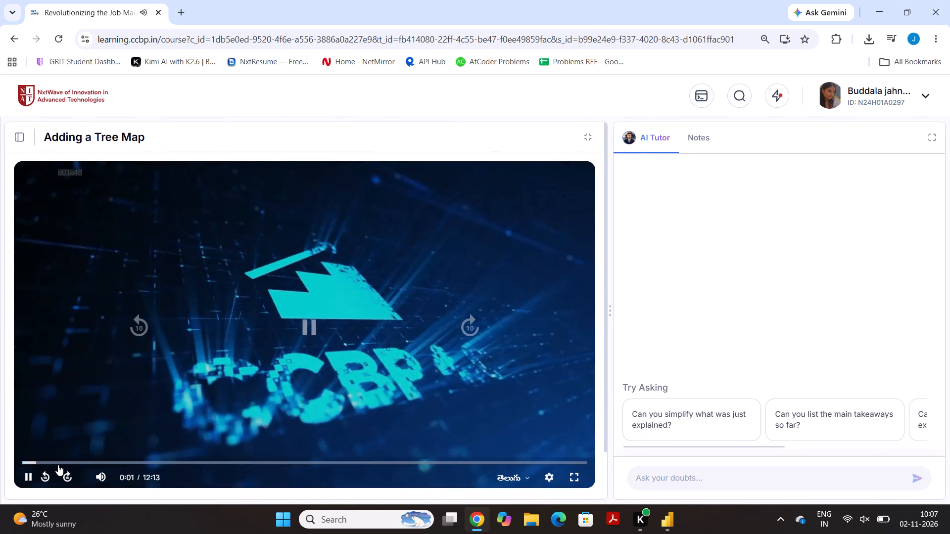
pyautogui.click(58, 465)
pyautogui.click(79, 463)
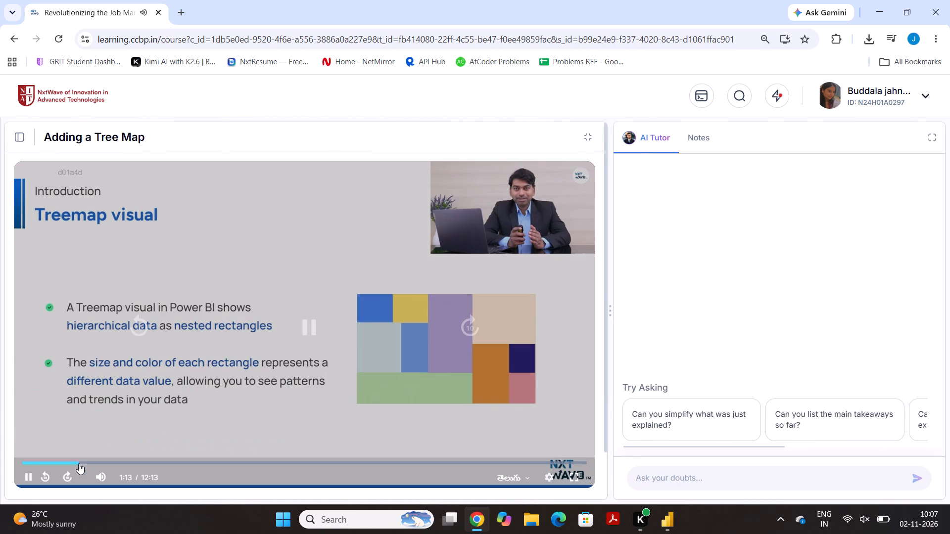
pyautogui.click(126, 462)
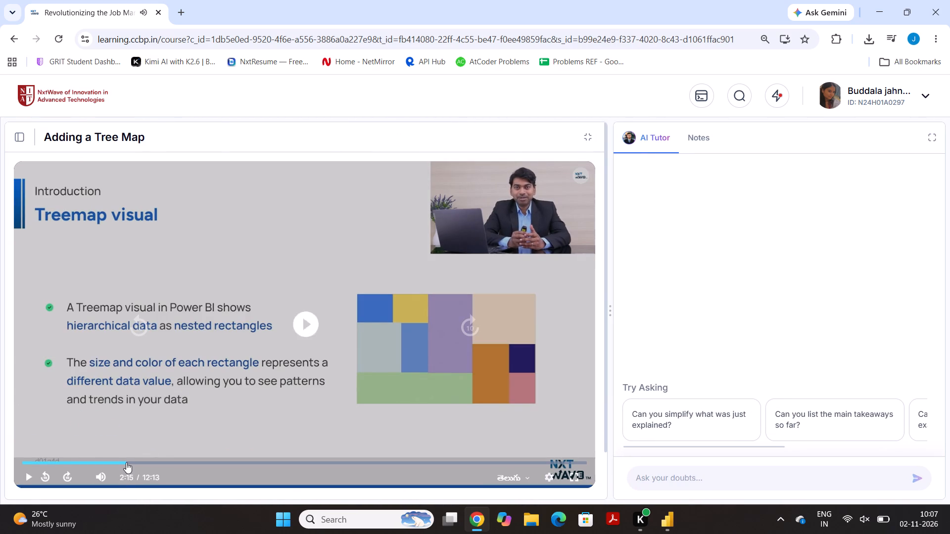
pyautogui.click(182, 462)
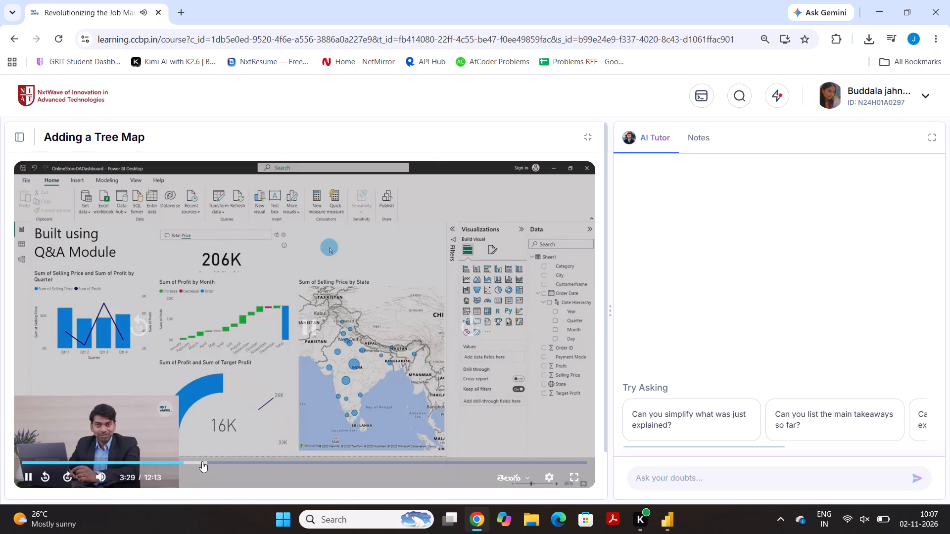
pyautogui.click(202, 461)
pyautogui.click(234, 462)
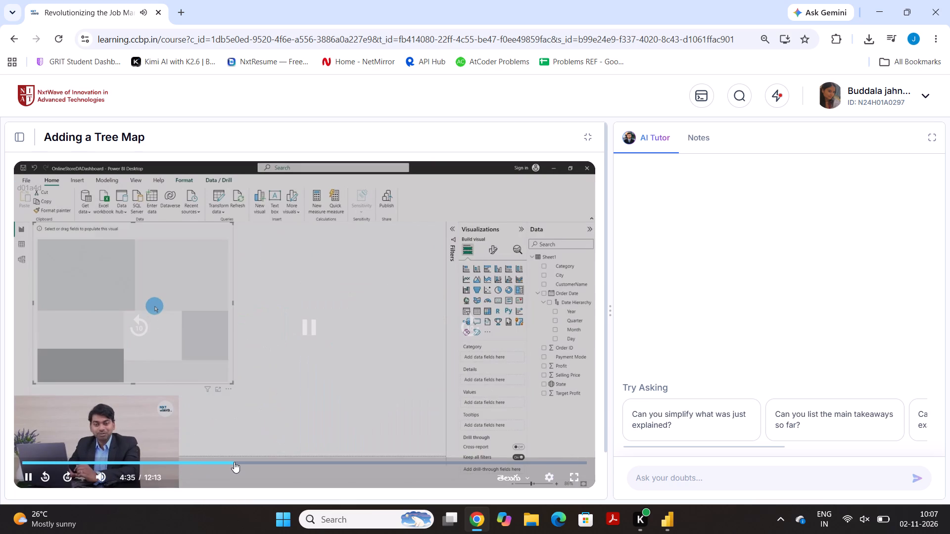
pyautogui.click(219, 459)
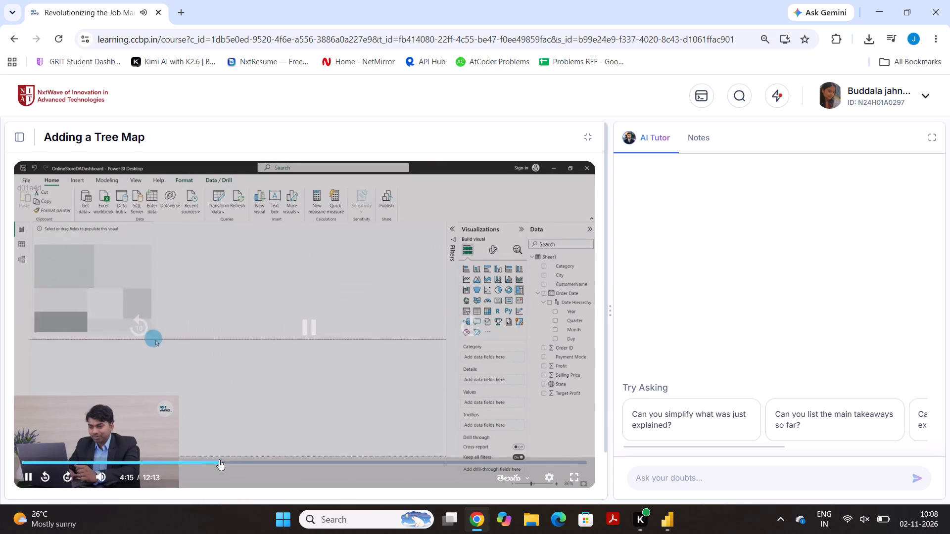
pyautogui.click(246, 457)
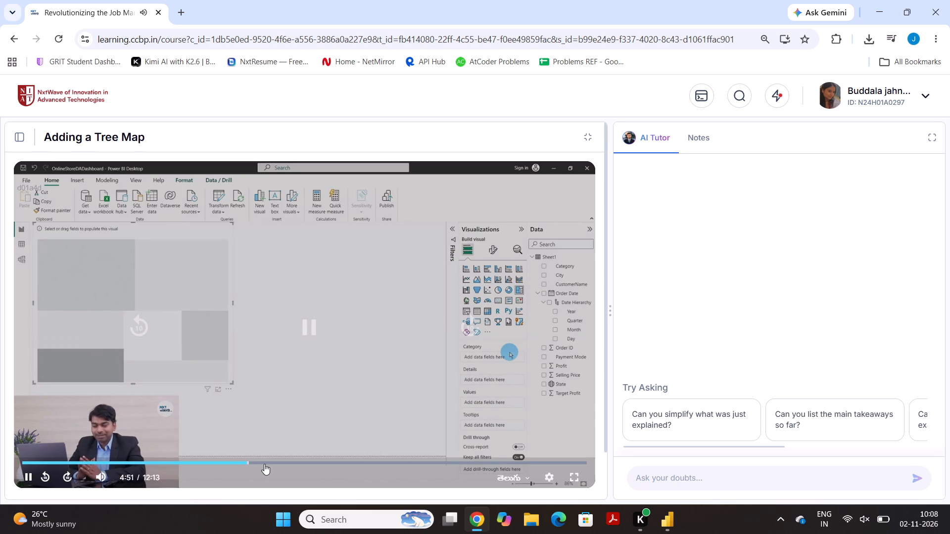
pyautogui.click(264, 464)
pyautogui.click(294, 462)
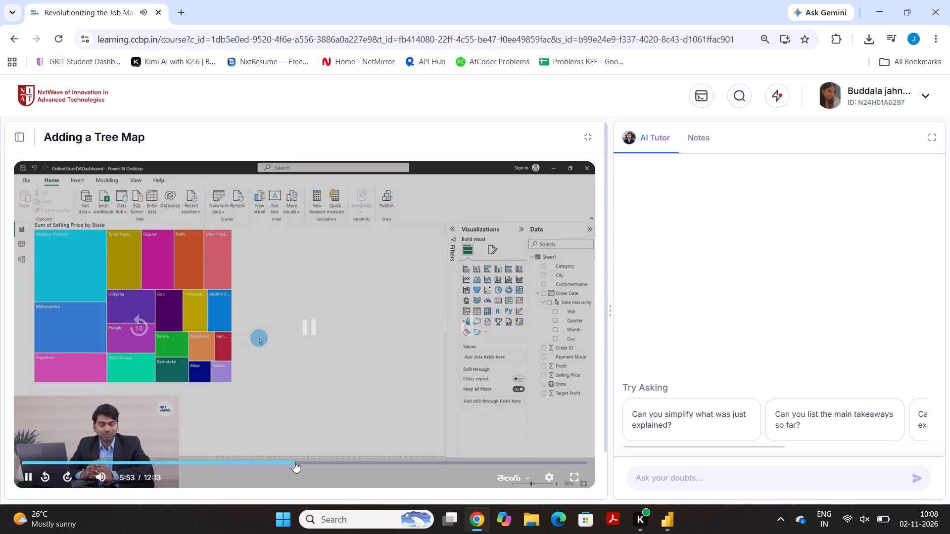
pyautogui.click(326, 460)
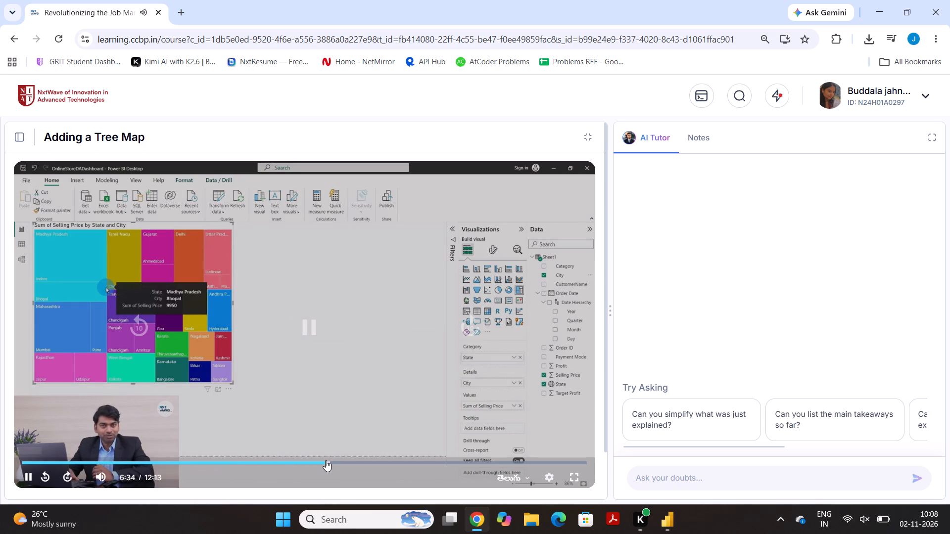
pyautogui.click(326, 460)
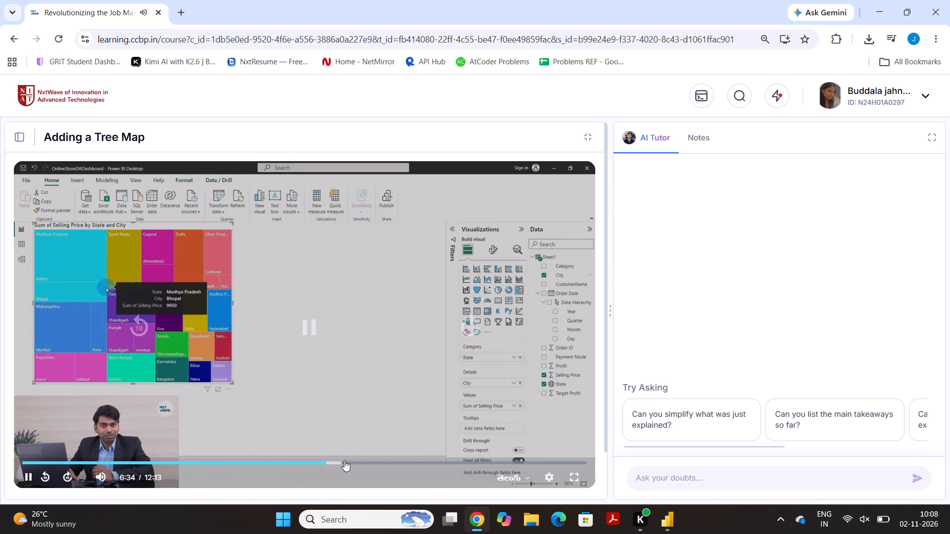
pyautogui.click(344, 460)
pyautogui.click(367, 465)
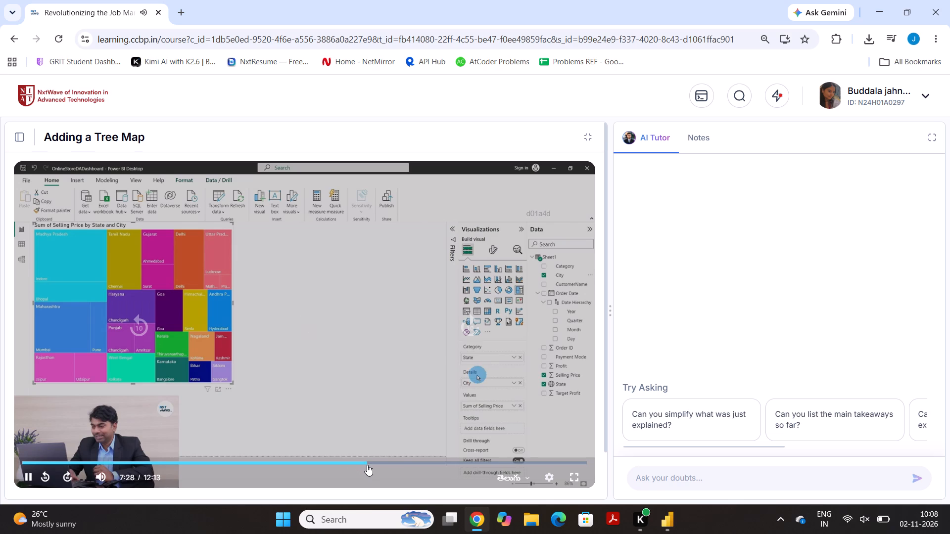
pyautogui.click(398, 465)
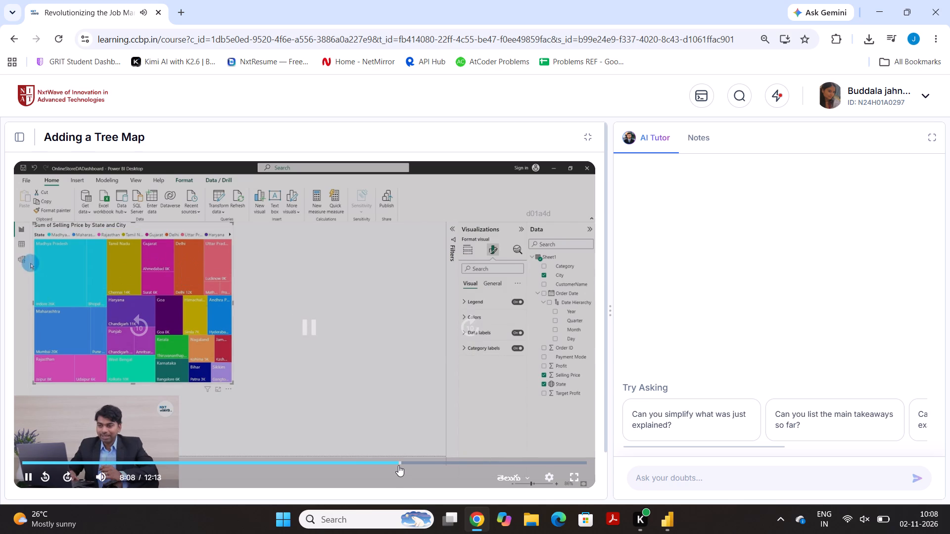
pyautogui.click(430, 460)
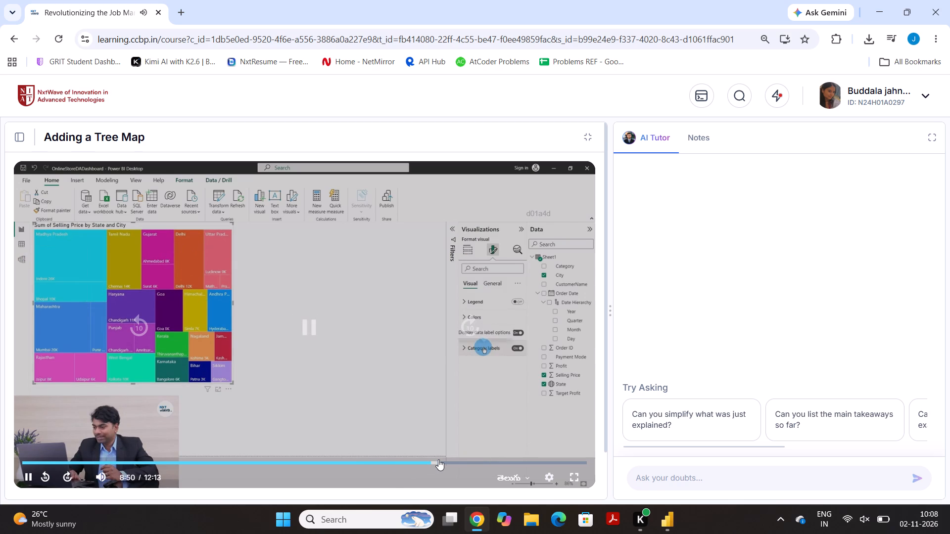
pyautogui.click(444, 459)
pyautogui.click(481, 462)
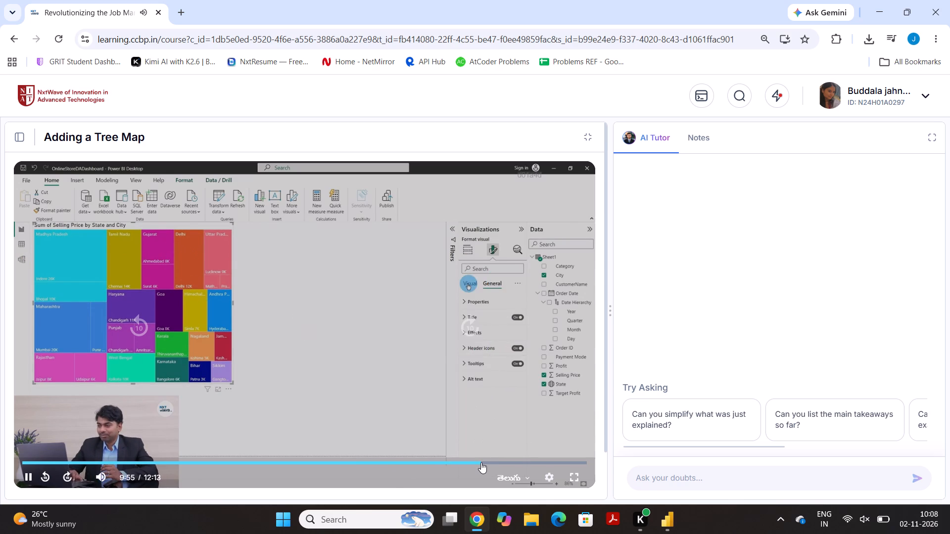
pyautogui.click(501, 461)
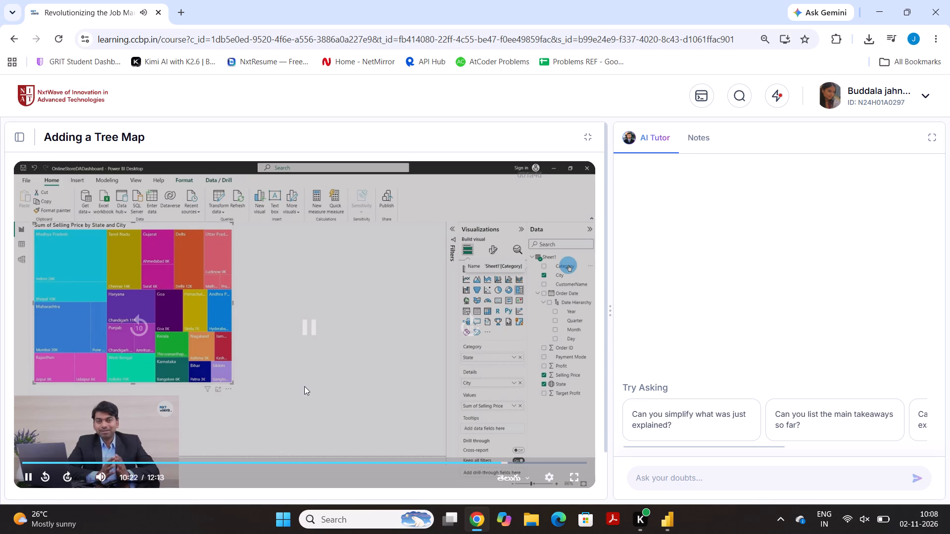
pyautogui.click(308, 324)
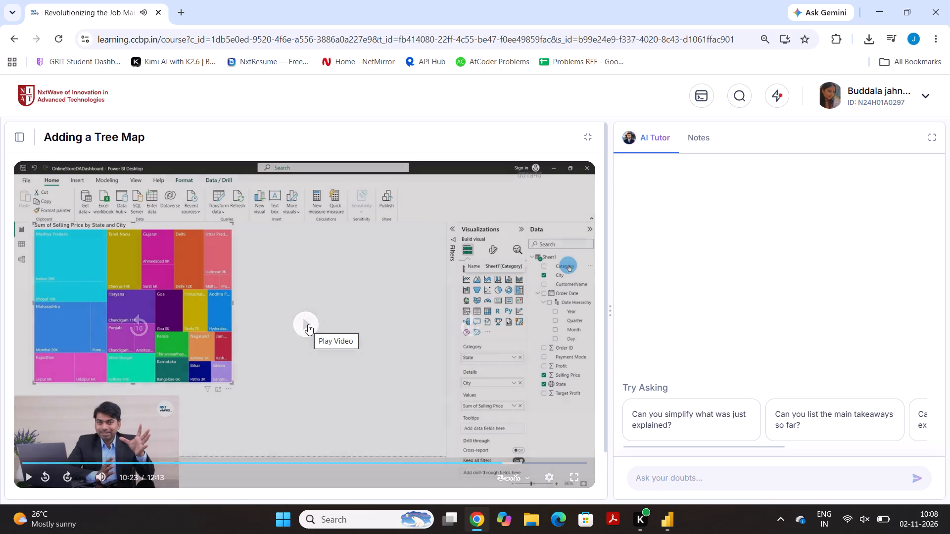
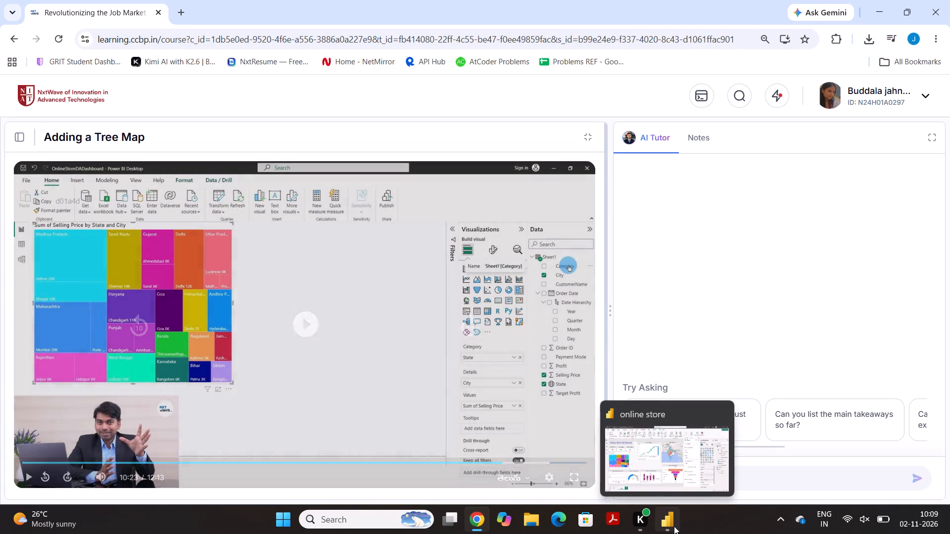
# Switch to the online store report in Power BI and set the treemap's title to "Sum of Selling Price By State and City".
pyautogui.click(674, 526)
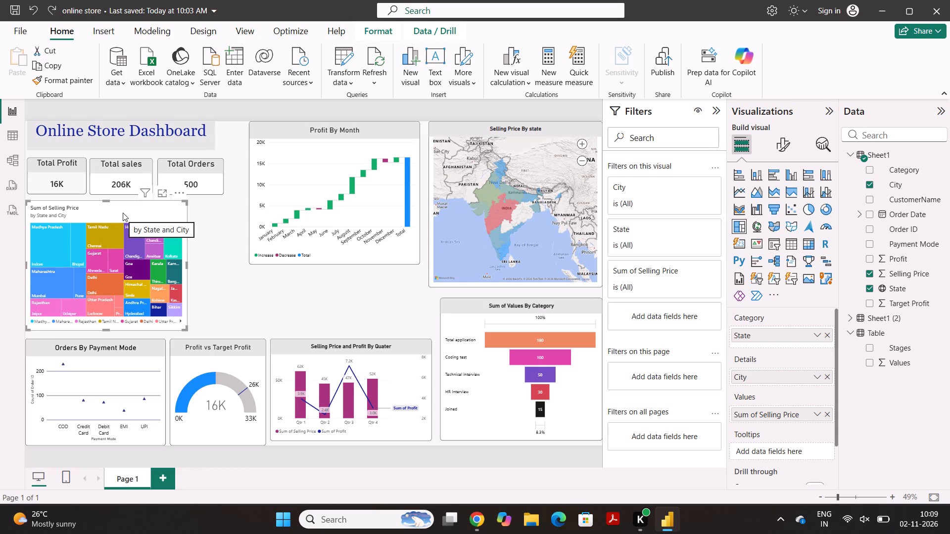
pyautogui.click(783, 144)
pyautogui.click(774, 202)
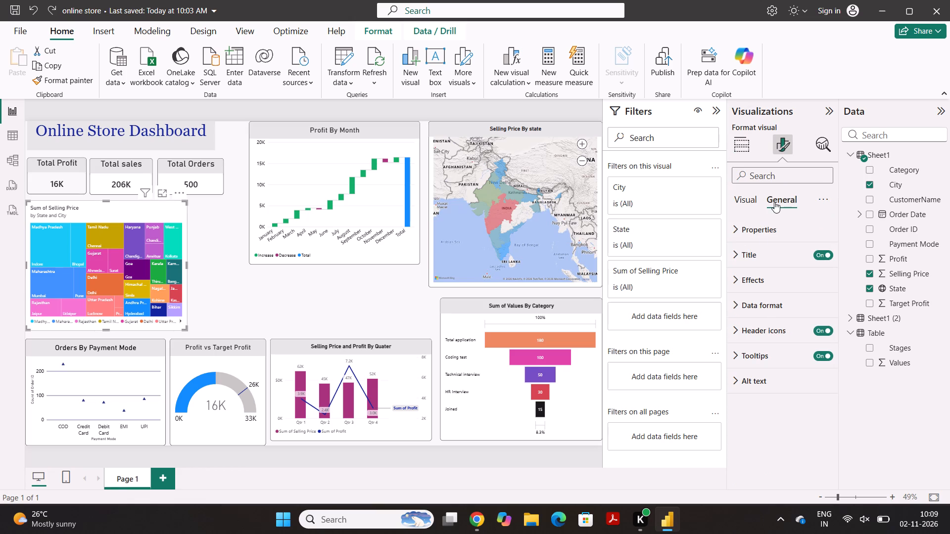
pyautogui.click(768, 248)
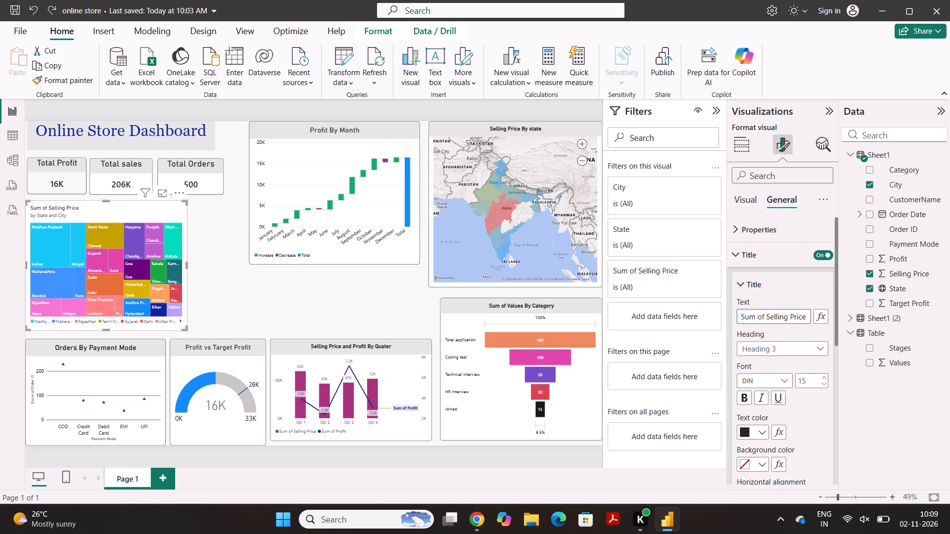
pyautogui.hscroll(-2, 783, 318)
pyautogui.click(783, 318)
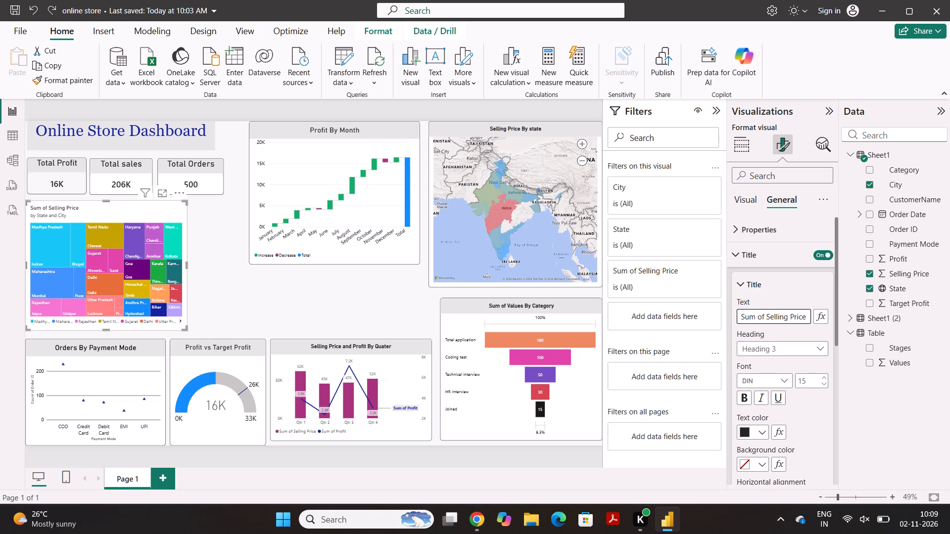
pyautogui.click(807, 314)
pyautogui.press('space')
pyautogui.press('b')
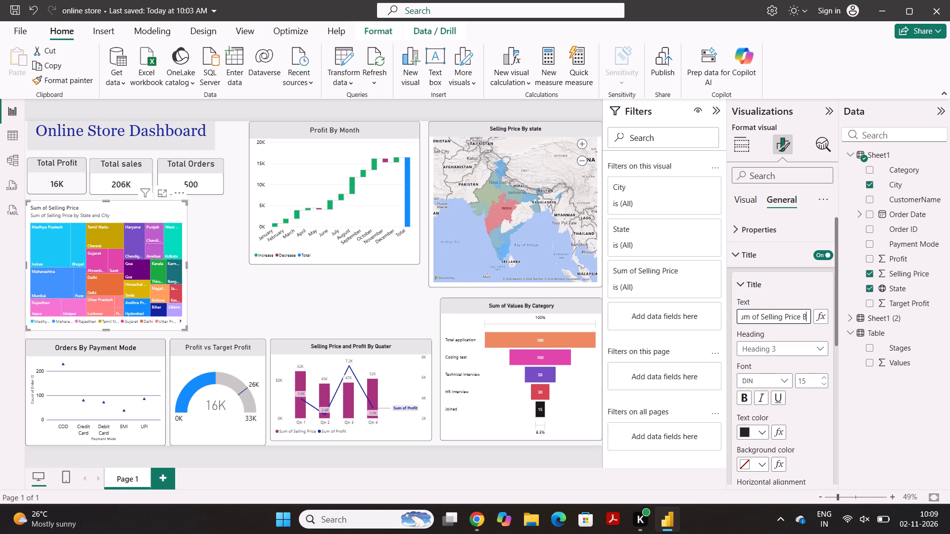
pyautogui.write('y')
pyautogui.press('space')
pyautogui.press('s')
pyautogui.write('ity')
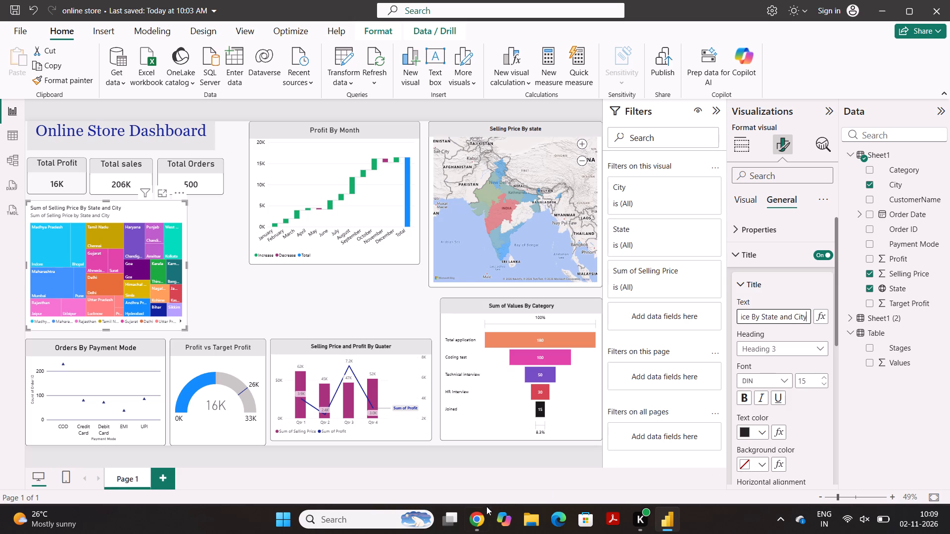
# Check the tree map lesson, then format the treemap's title as centred black text on a light grey background.
pyautogui.click(476, 517)
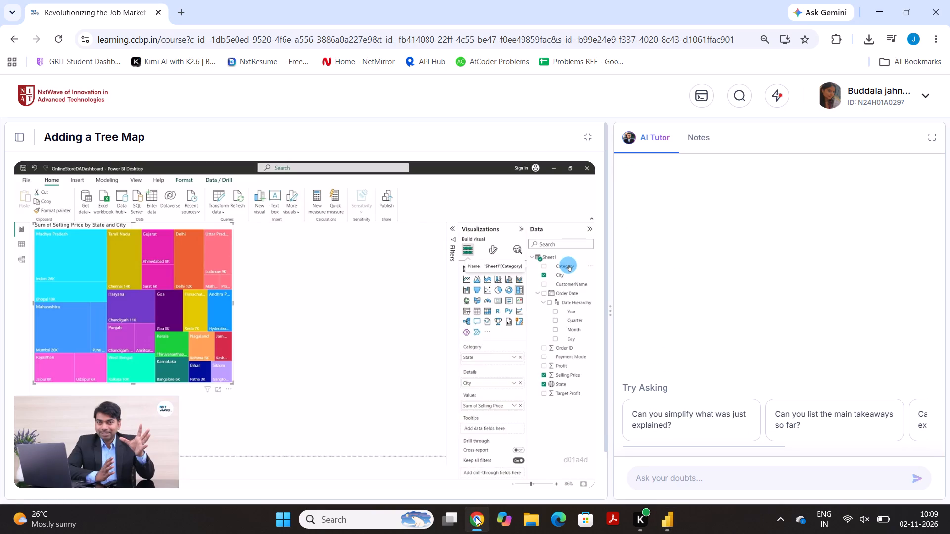
pyautogui.click(666, 524)
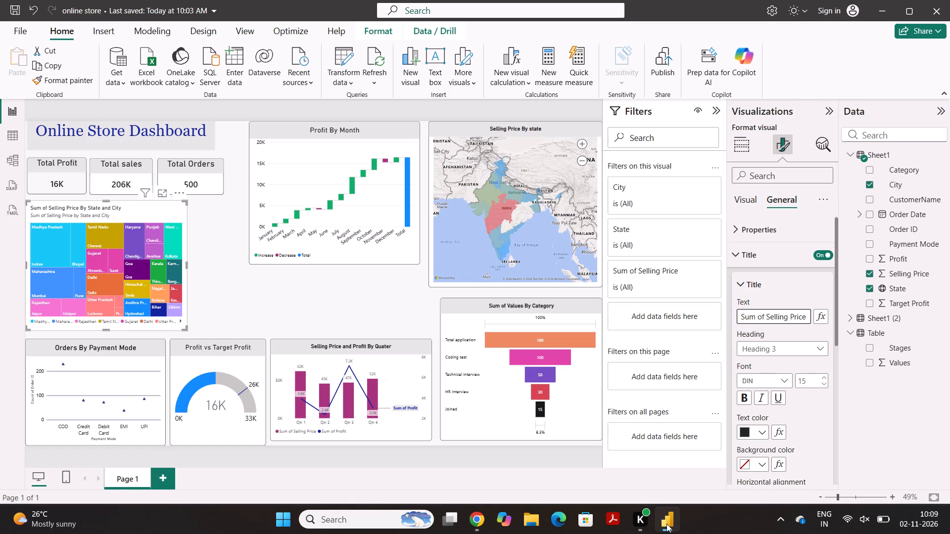
pyautogui.click(765, 434)
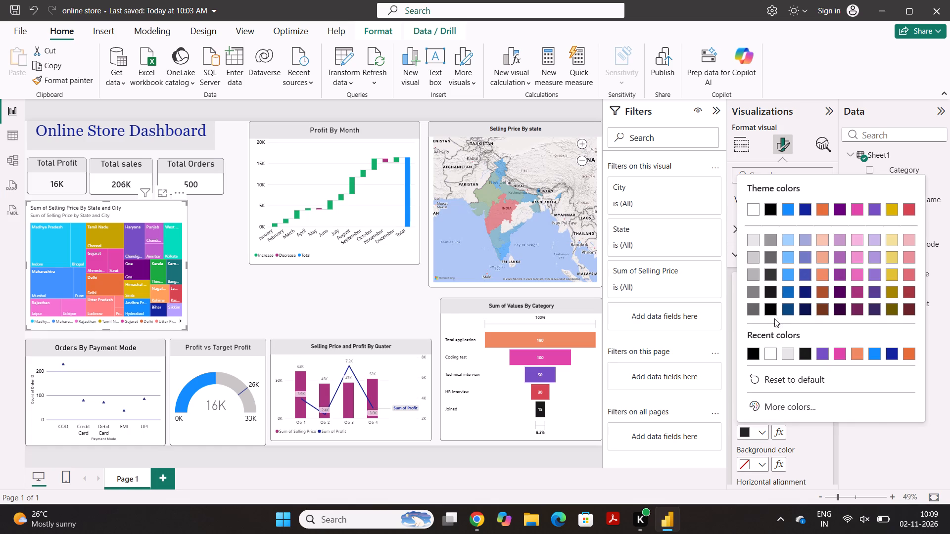
pyautogui.click(774, 313)
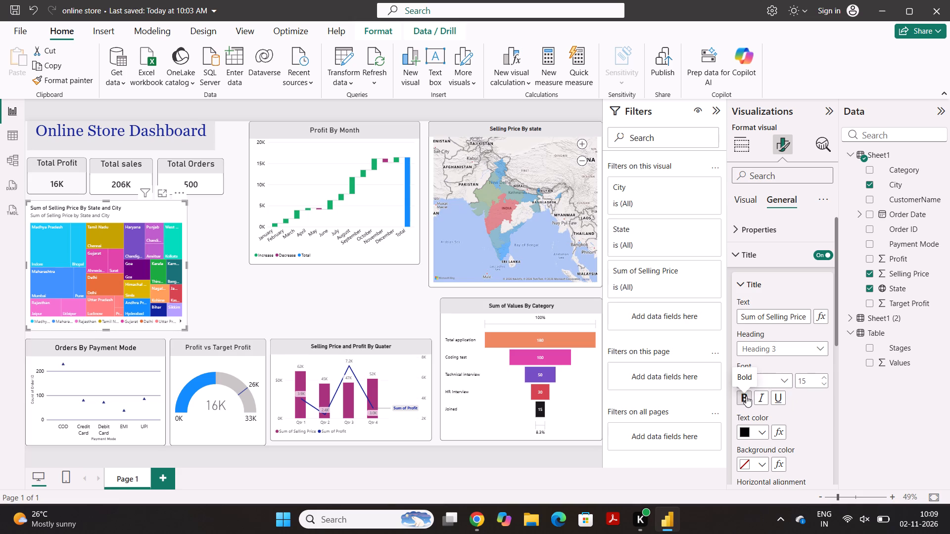
pyautogui.click(768, 469)
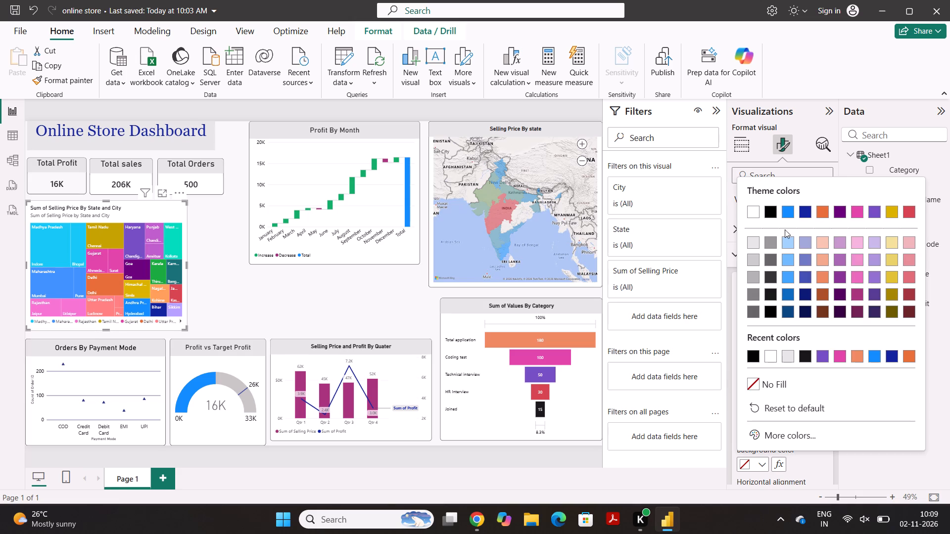
pyautogui.click(756, 241)
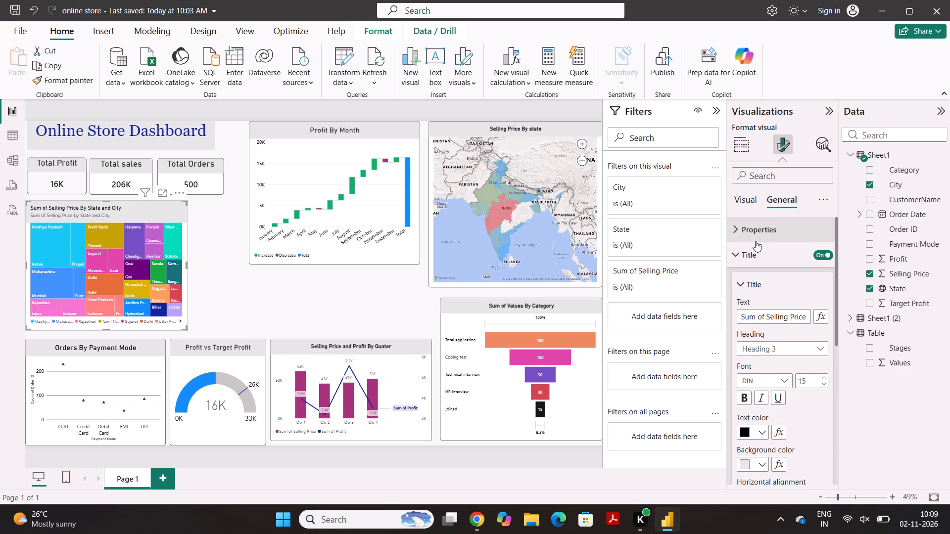
pyautogui.scroll(-2, 754, 382)
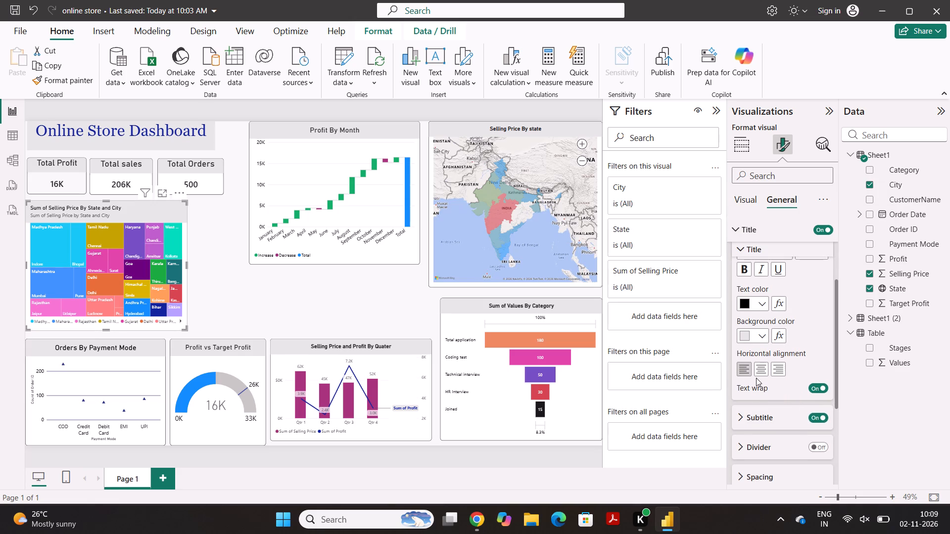
pyautogui.click(756, 378)
pyautogui.click(760, 373)
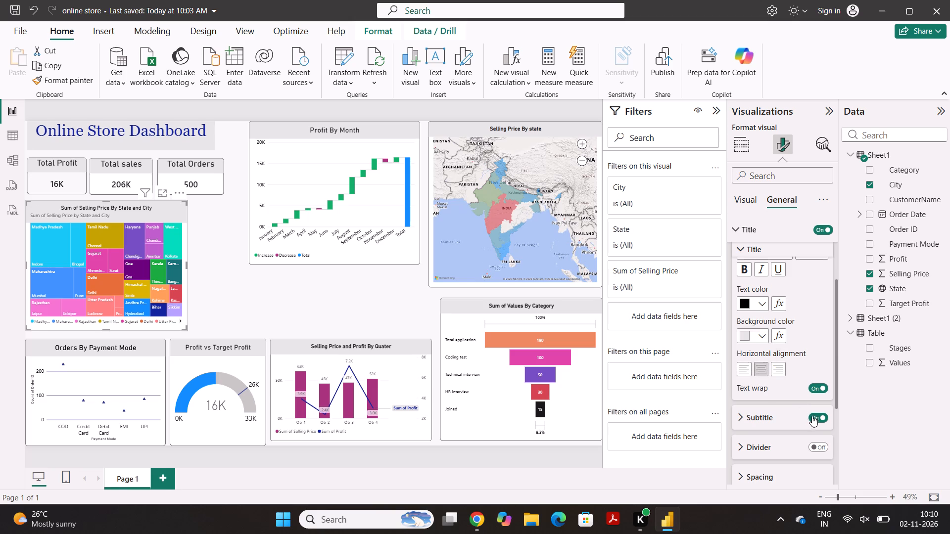
# Turn off the treemap's subtitle.
pyautogui.click(815, 418)
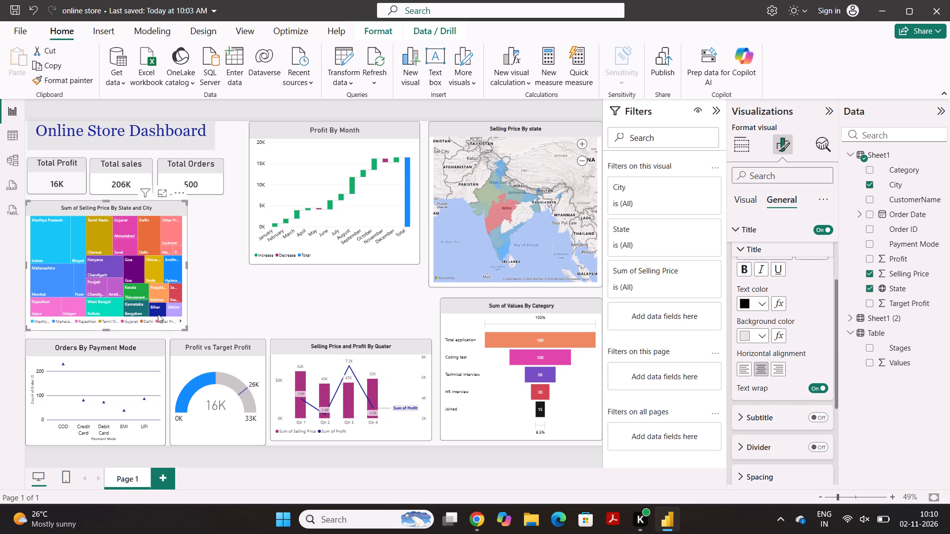
# Look through the treemap's general, category label, data label and color formatting options.
pyautogui.scroll(-2, 787, 420)
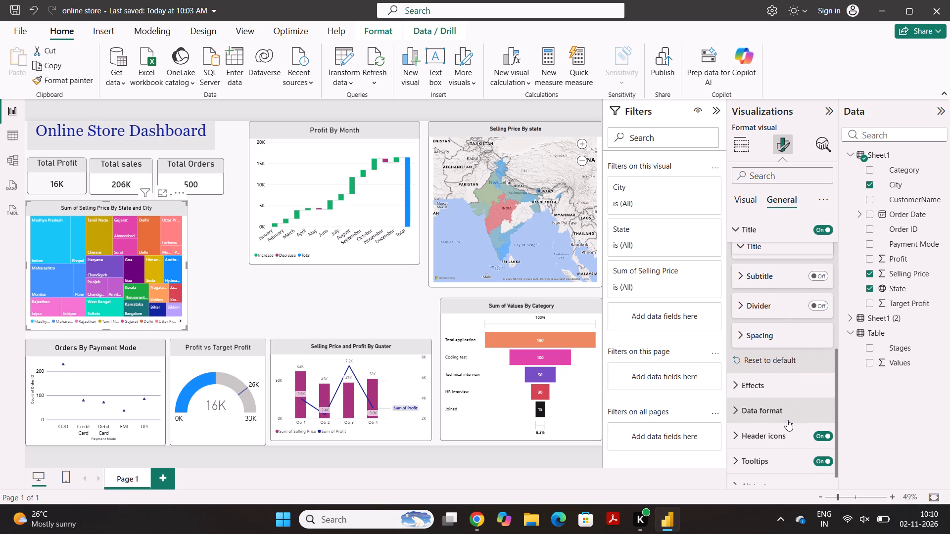
pyautogui.scroll(-2, 787, 420)
pyautogui.scroll(3, 787, 420)
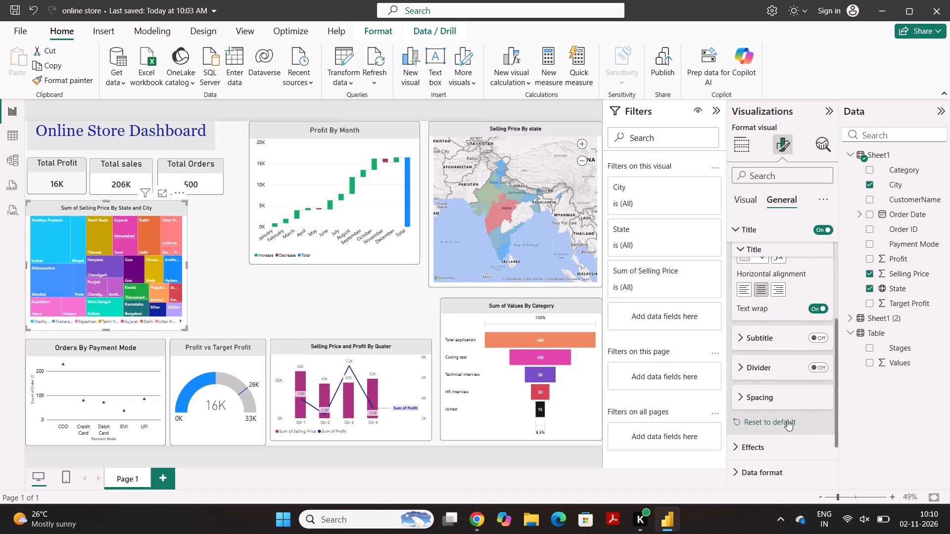
pyautogui.scroll(2, 787, 420)
pyautogui.click(749, 199)
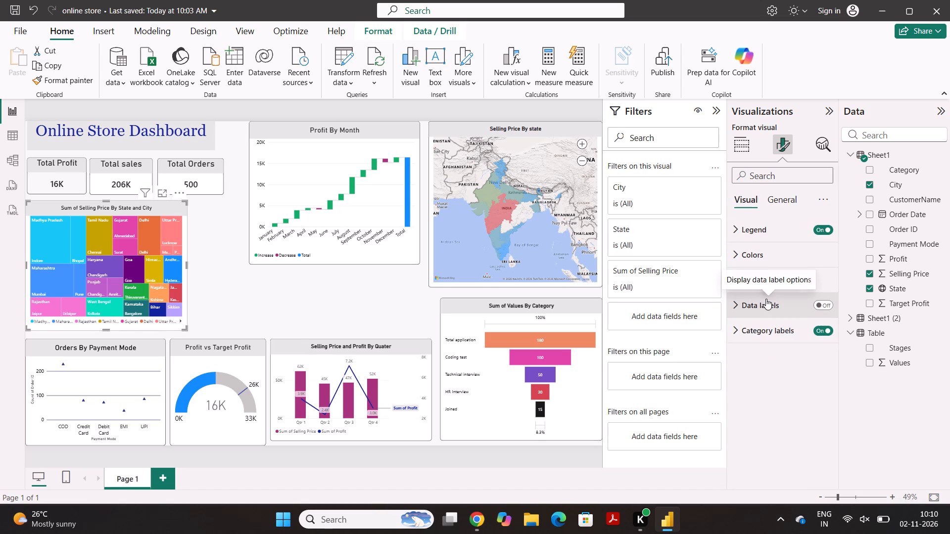
pyautogui.click(760, 338)
pyautogui.scroll(-1, 760, 338)
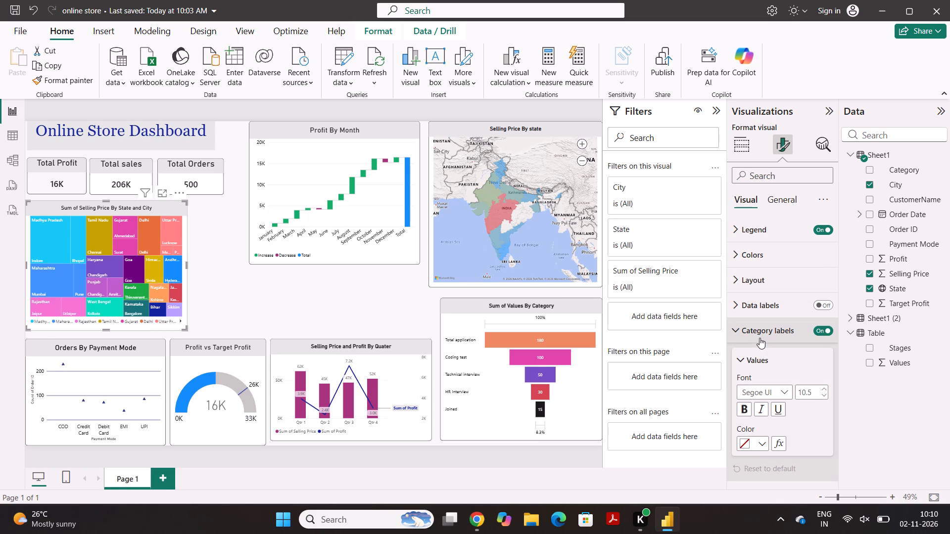
pyautogui.scroll(-1, 760, 338)
pyautogui.scroll(-3, 771, 414)
pyautogui.scroll(1, 771, 414)
pyautogui.scroll(-1, 771, 414)
pyautogui.click(738, 306)
pyautogui.click(800, 251)
# Set the treemap's legend text color to black and deselect the visual.
pyautogui.click(740, 235)
pyautogui.scroll(1, 740, 235)
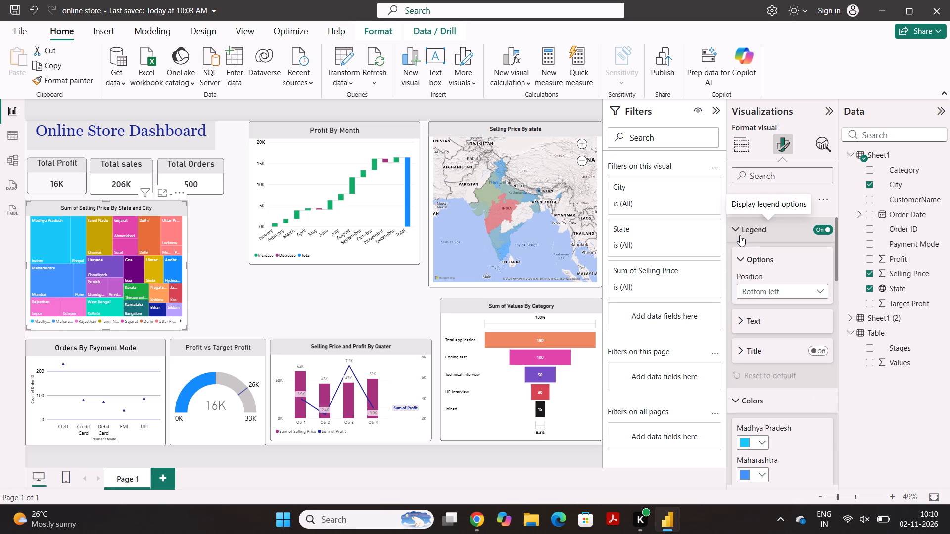
pyautogui.scroll(1, 740, 235)
pyautogui.click(762, 322)
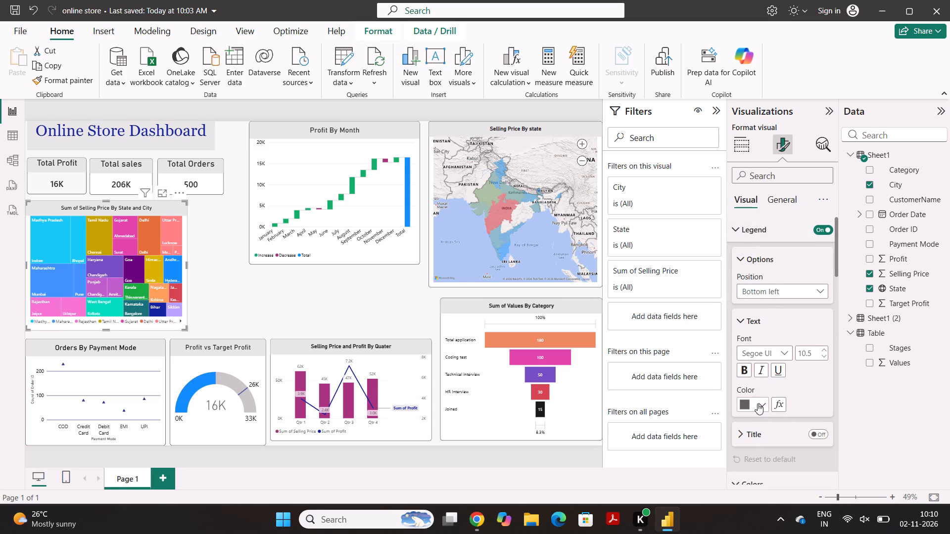
pyautogui.click(758, 403)
pyautogui.click(771, 325)
pyautogui.click(287, 291)
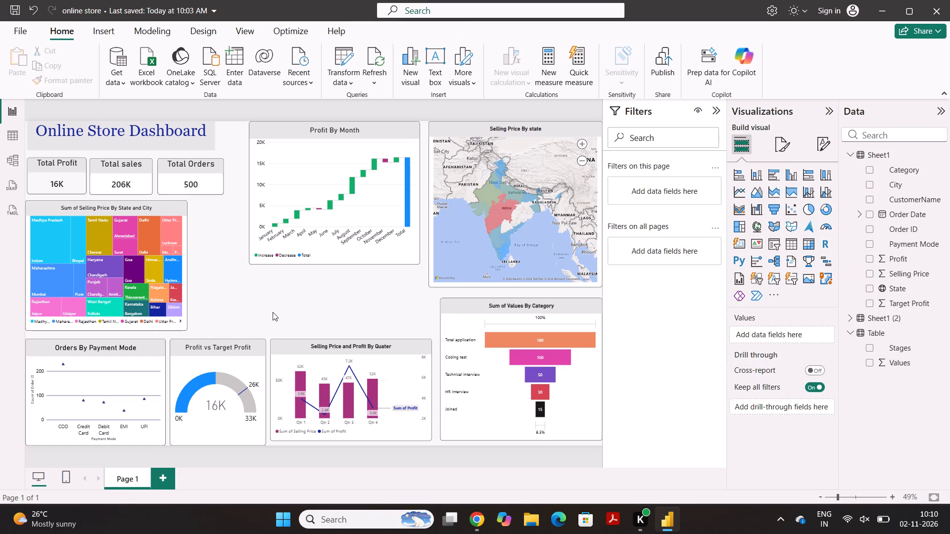
# Nudge the Profit By Month chart slightly down and toward the Selling Price By state map.
pyautogui.click(368, 132)
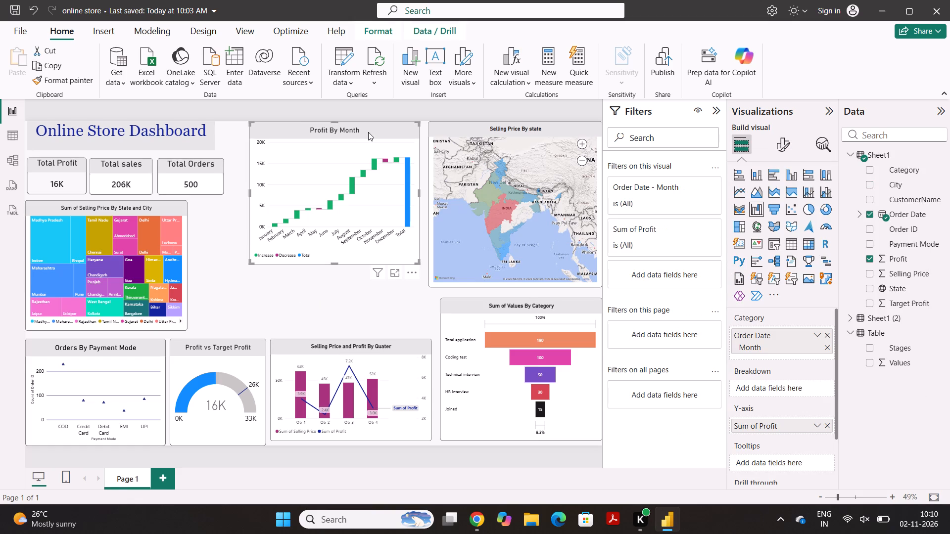
pyautogui.click(368, 132)
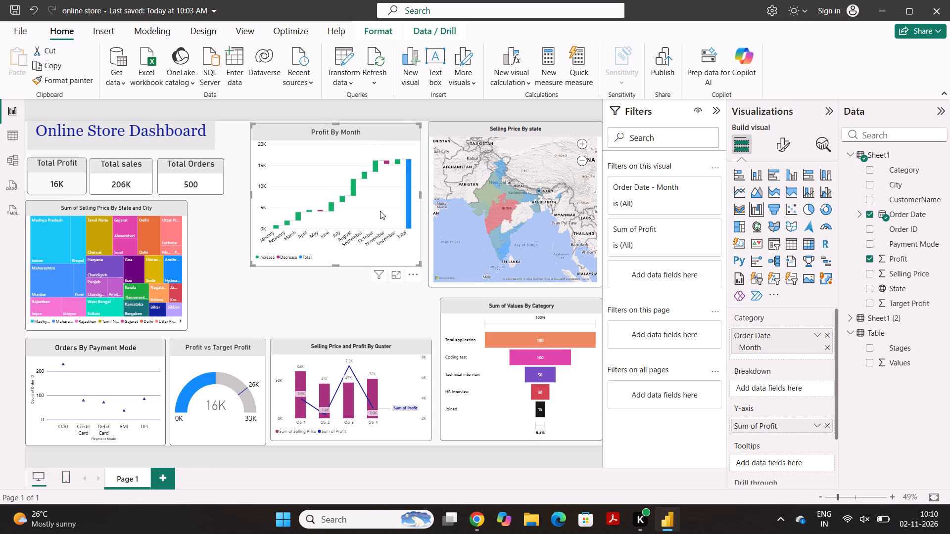
# Check the visual border settings in the Profit By Month chart's effects, then deselect the chart.
pyautogui.click(781, 148)
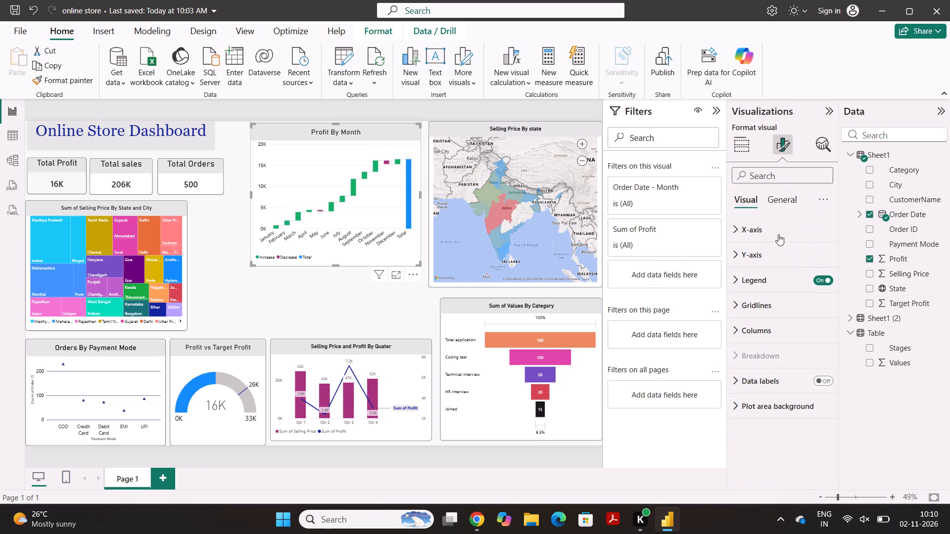
pyautogui.click(778, 199)
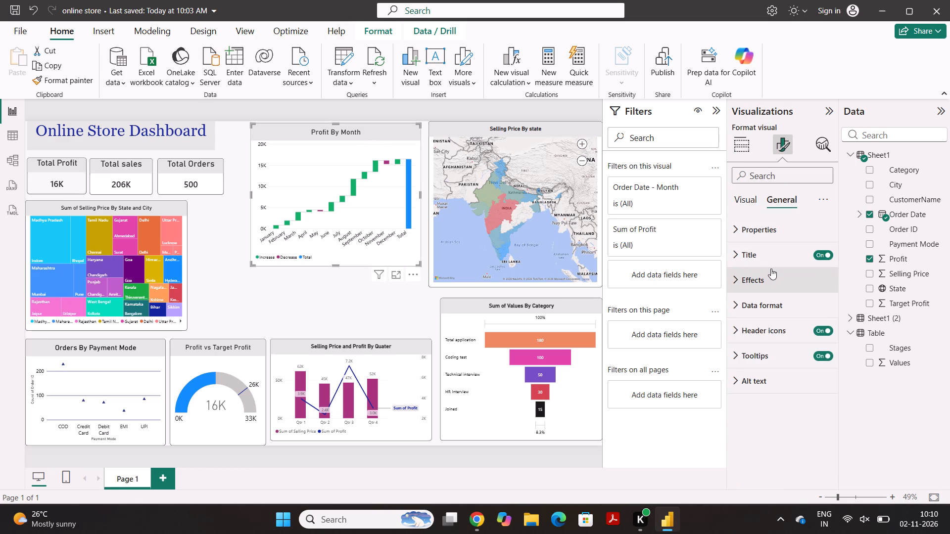
pyautogui.click(771, 268)
pyautogui.scroll(-1, 780, 325)
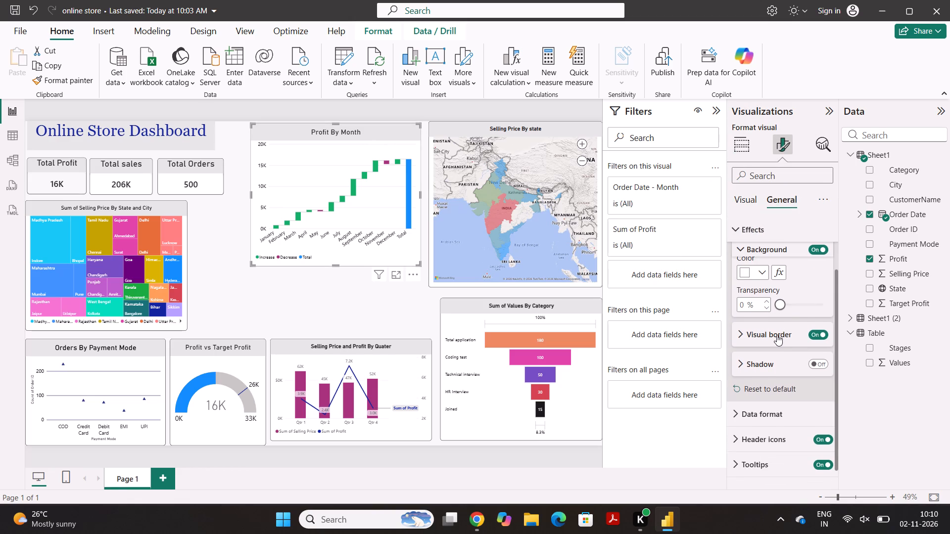
pyautogui.click(777, 335)
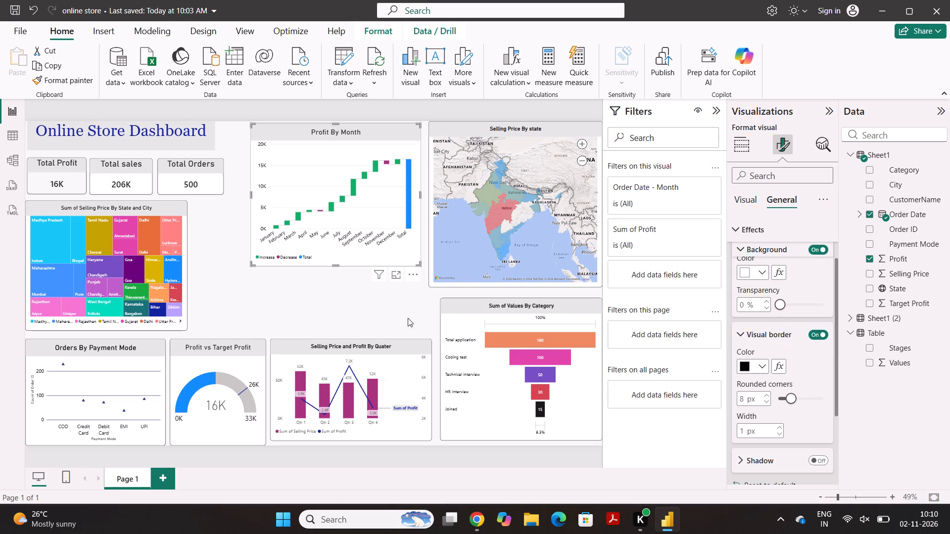
pyautogui.click(408, 318)
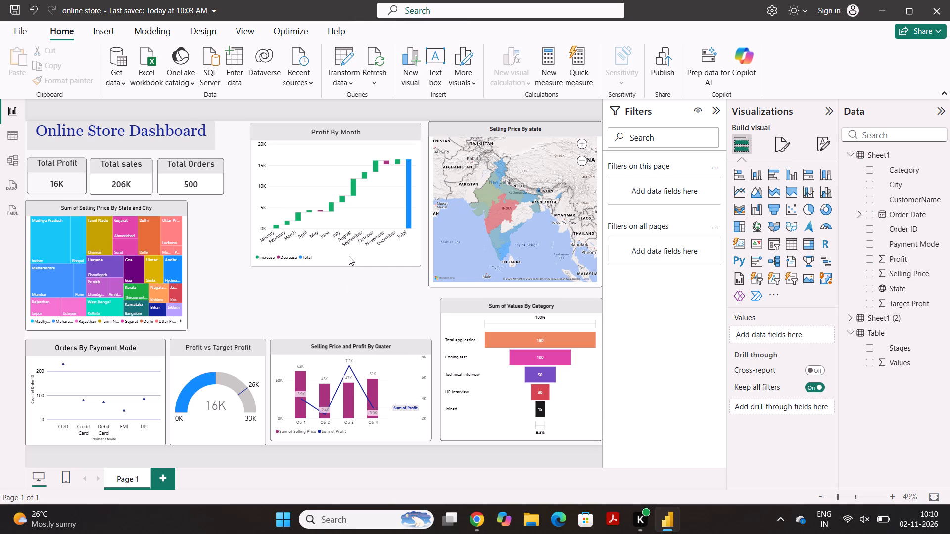
# Nudge the Profit By Month chart slightly closer to the Selling Price By state map.
pyautogui.click(321, 164)
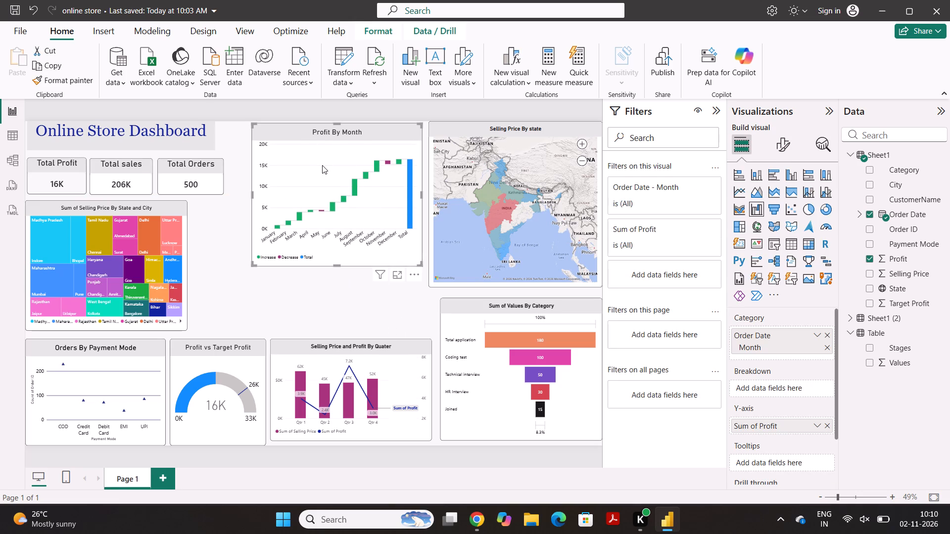
# Nudge the Online Store Dashboard heading slightly down so its top edge lines up with the Profit By Month chart, then deselect it.
pyautogui.click(171, 142)
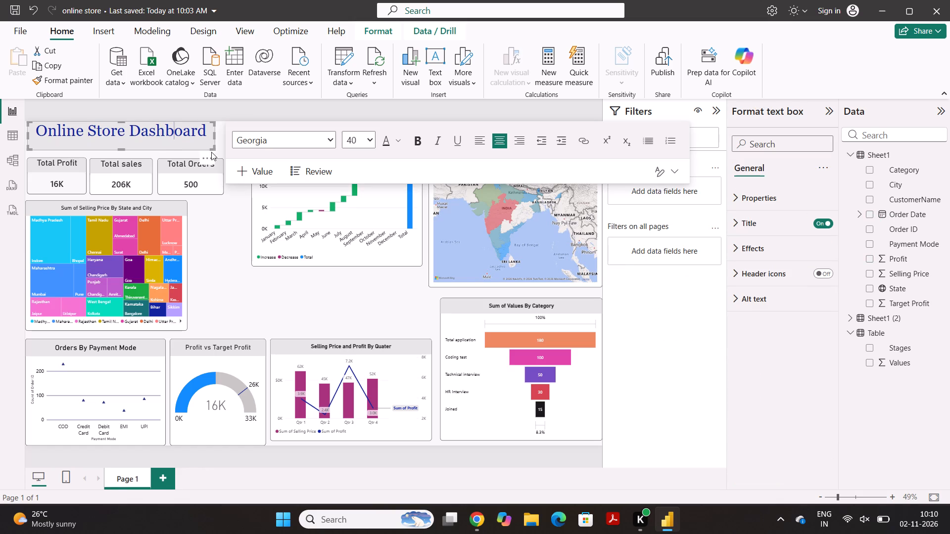
pyautogui.moveTo(207, 156); pyautogui.dragTo(207, 161)
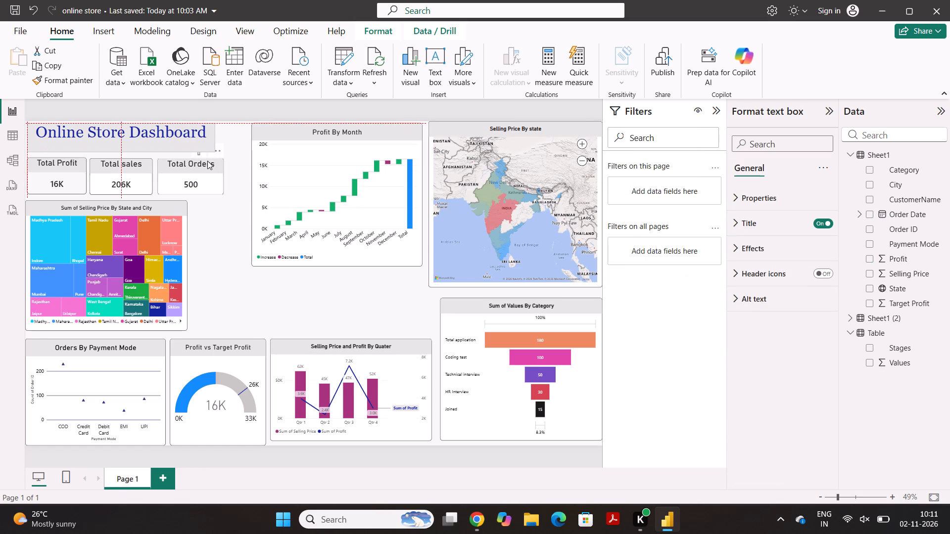
pyautogui.moveTo(207, 161); pyautogui.dragTo(208, 161)
pyautogui.click(220, 222)
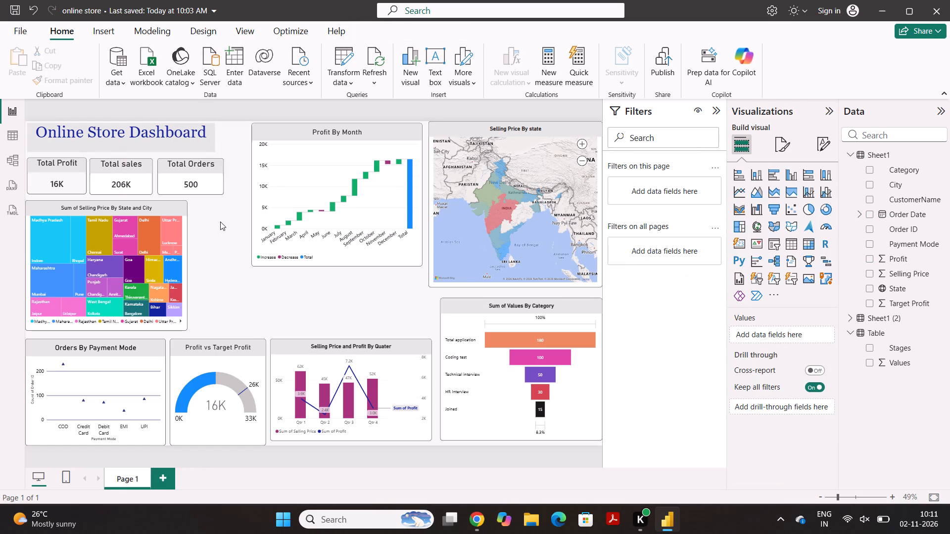
# Turn on a black visual border for the Online Store Dashboard heading text box and deselect it.
pyautogui.click(183, 146)
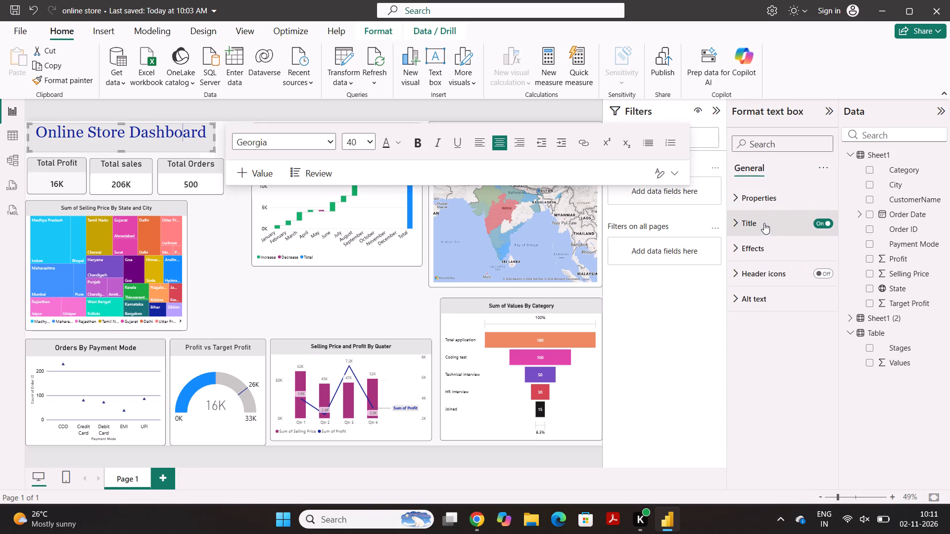
pyautogui.click(764, 224)
pyautogui.scroll(-2, 771, 374)
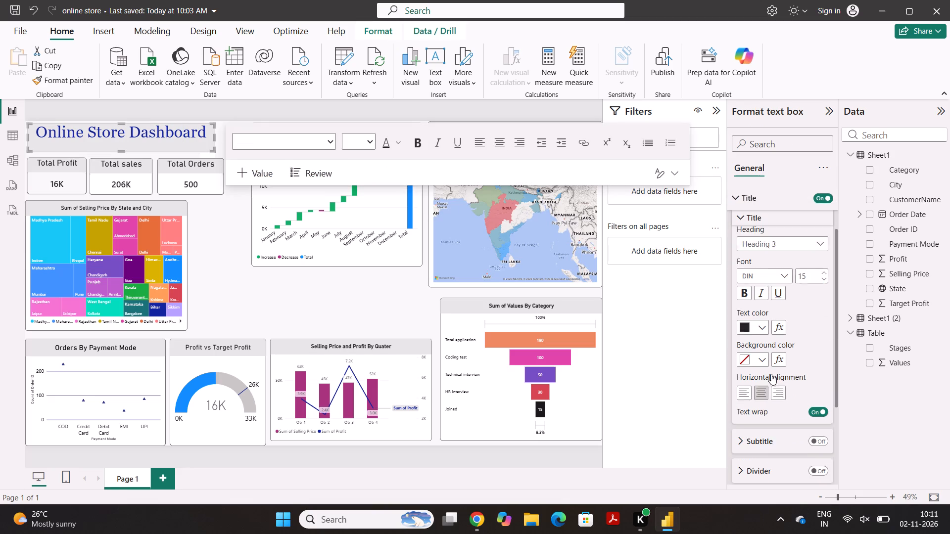
pyautogui.scroll(-2, 771, 374)
pyautogui.scroll(1, 763, 372)
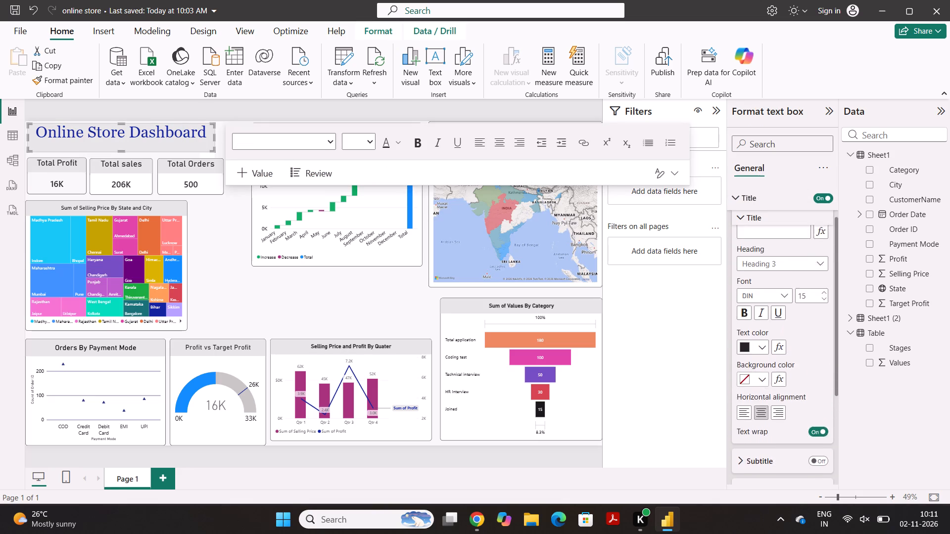
pyautogui.scroll(1, 763, 372)
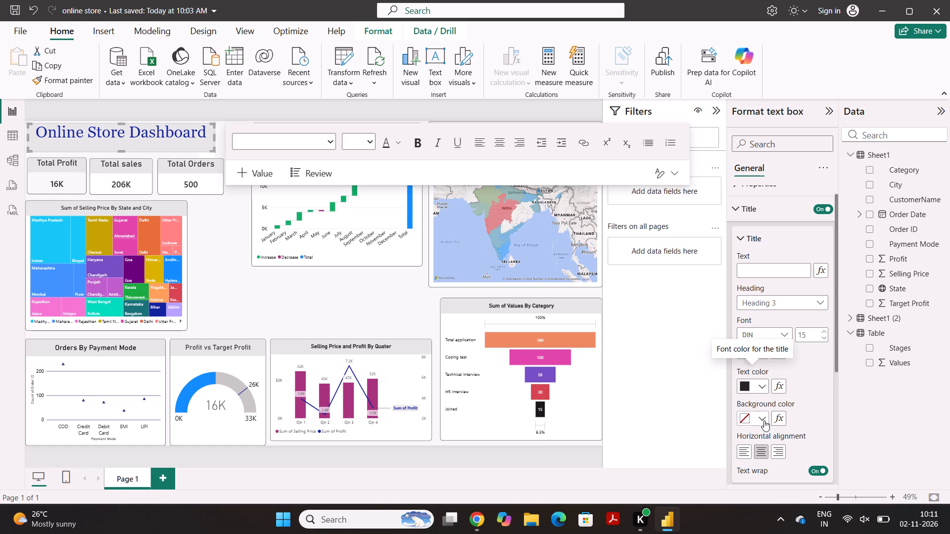
pyautogui.scroll(4, 764, 423)
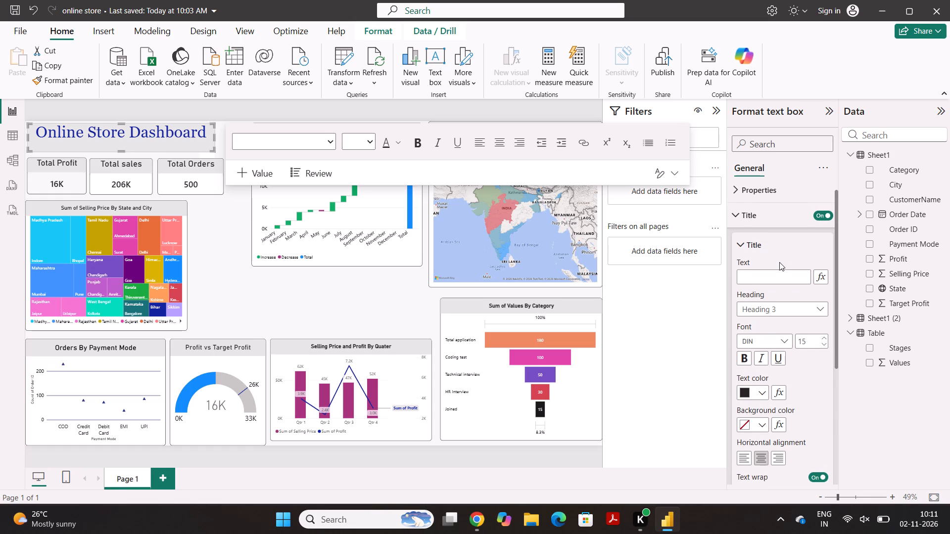
pyautogui.scroll(-4, 779, 262)
pyautogui.click(764, 417)
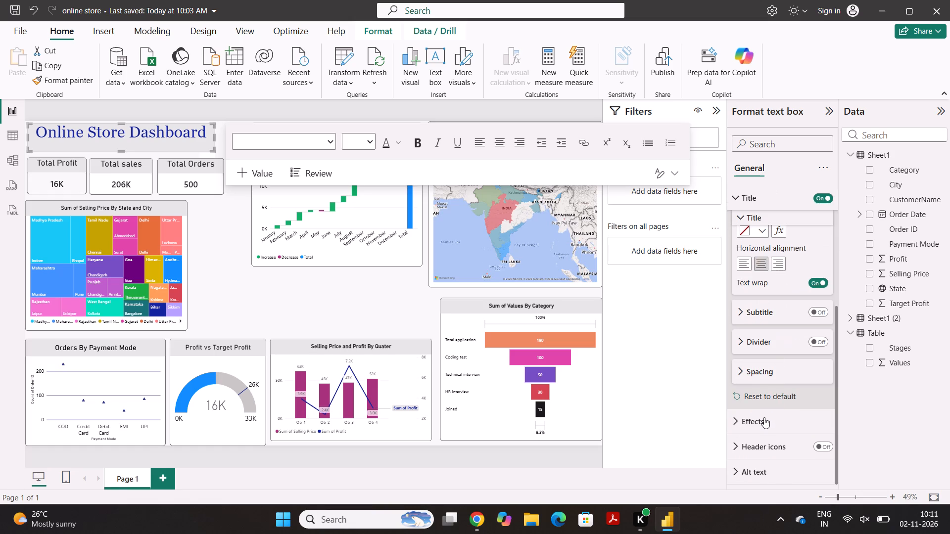
pyautogui.scroll(-4, 764, 417)
pyautogui.click(812, 370)
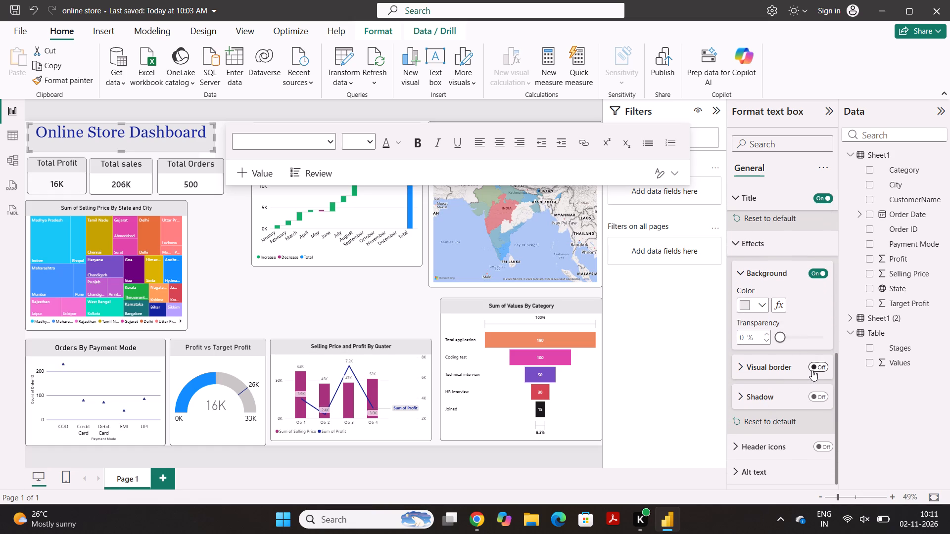
pyautogui.click(739, 363)
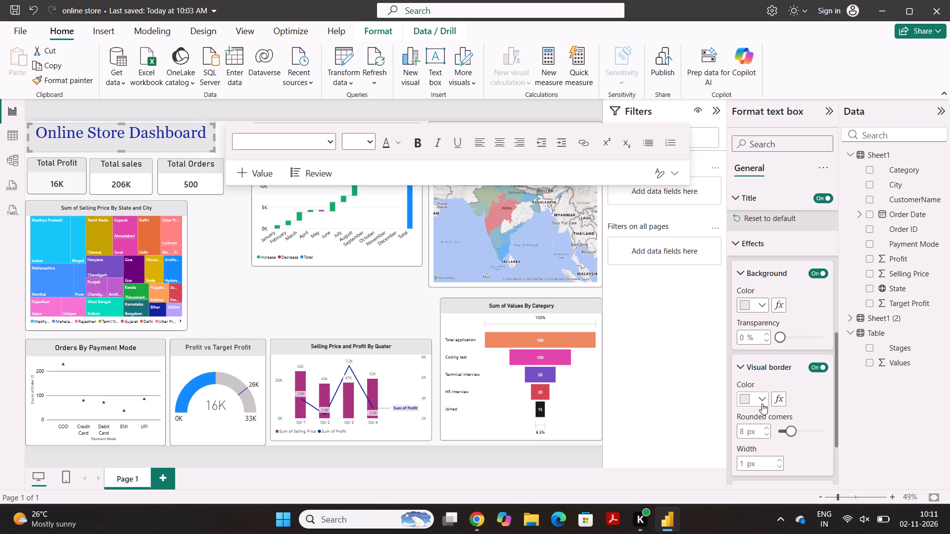
pyautogui.click(764, 398)
pyautogui.click(756, 318)
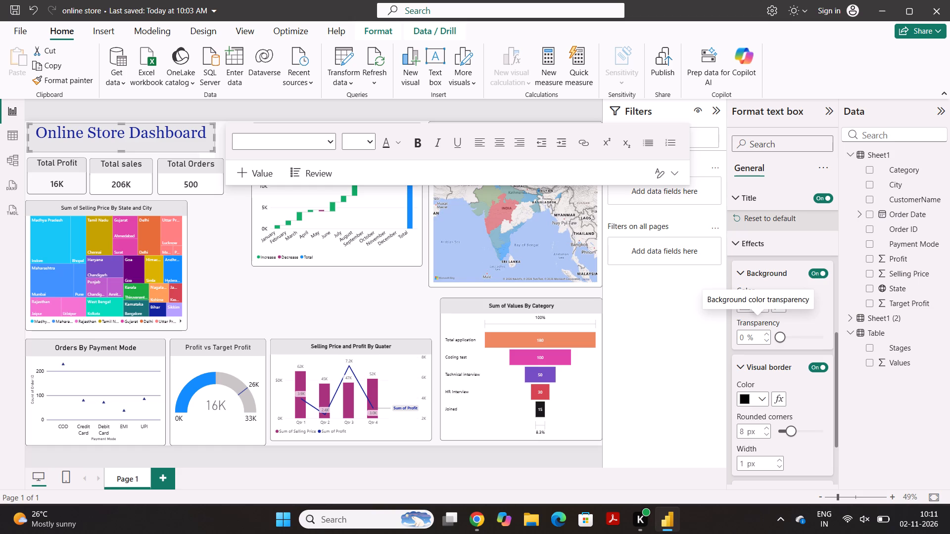
pyautogui.click(264, 312)
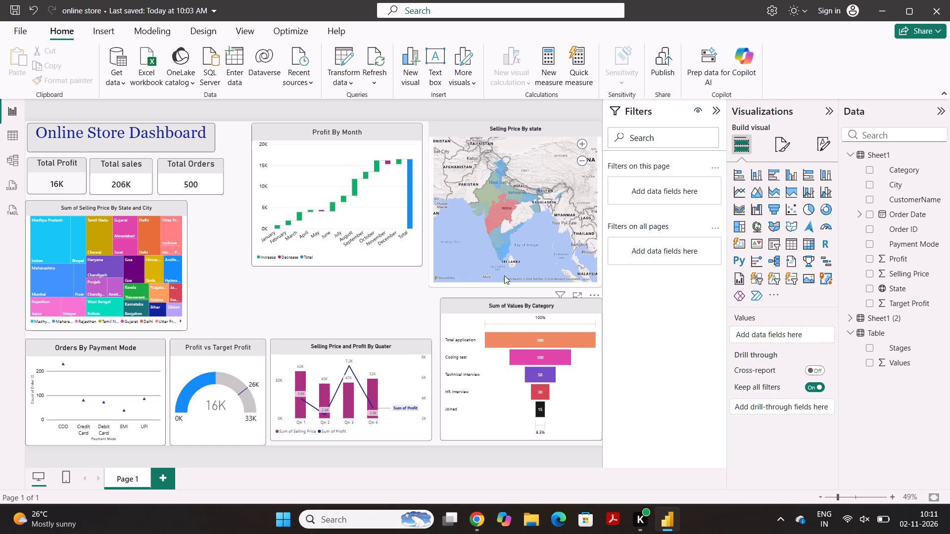
# Nudge the Selling Price By state map slightly down to line up with the top of the Profit By Month chart.
pyautogui.click(484, 245)
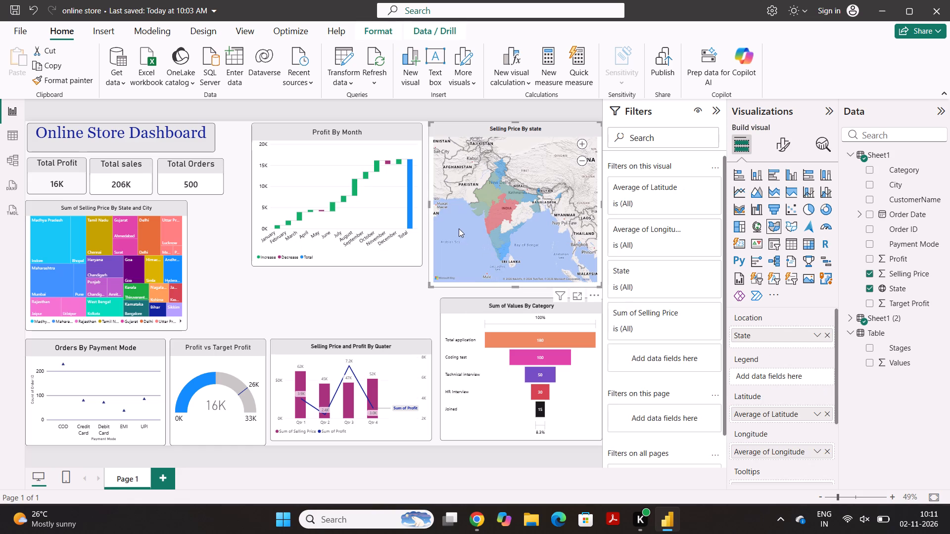
pyautogui.moveTo(459, 228); pyautogui.dragTo(459, 233)
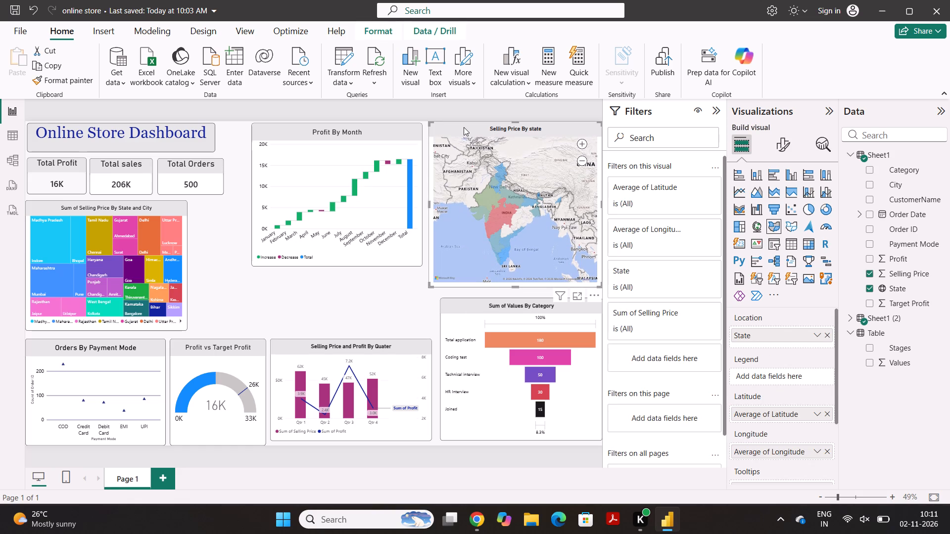
pyautogui.moveTo(463, 127); pyautogui.dragTo(463, 133)
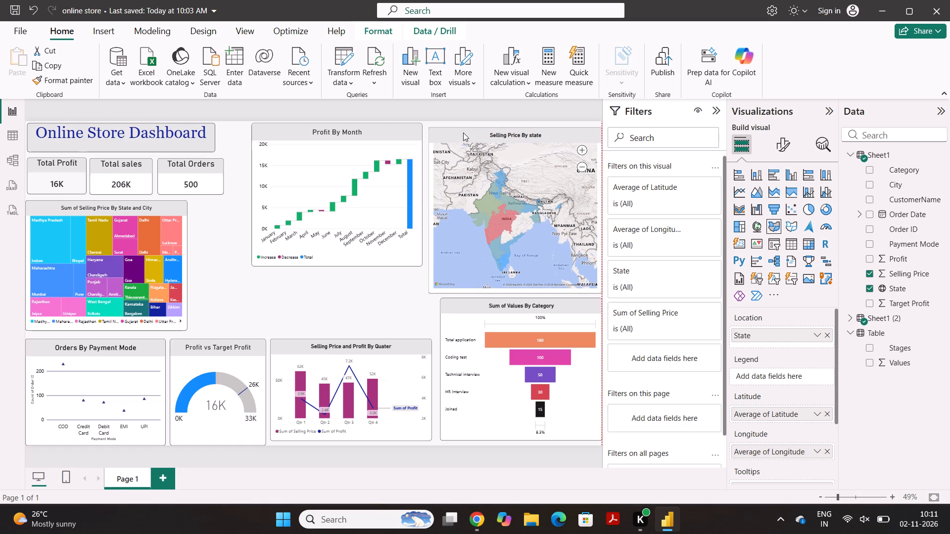
pyautogui.moveTo(463, 133); pyautogui.dragTo(463, 132)
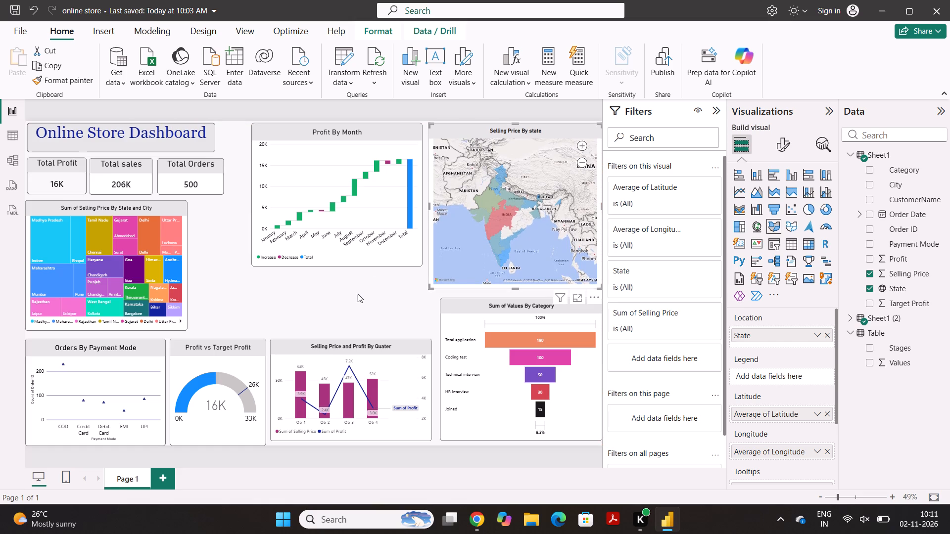
pyautogui.click(358, 294)
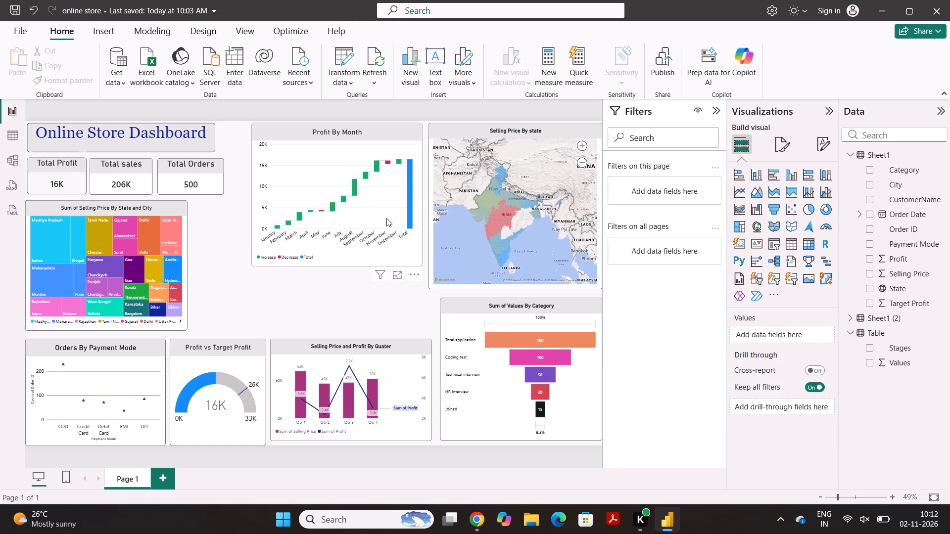
# Move the Profit By Month chart closer to the dashboard heading and slightly down.
pyautogui.moveTo(326, 161); pyautogui.dragTo(313, 163)
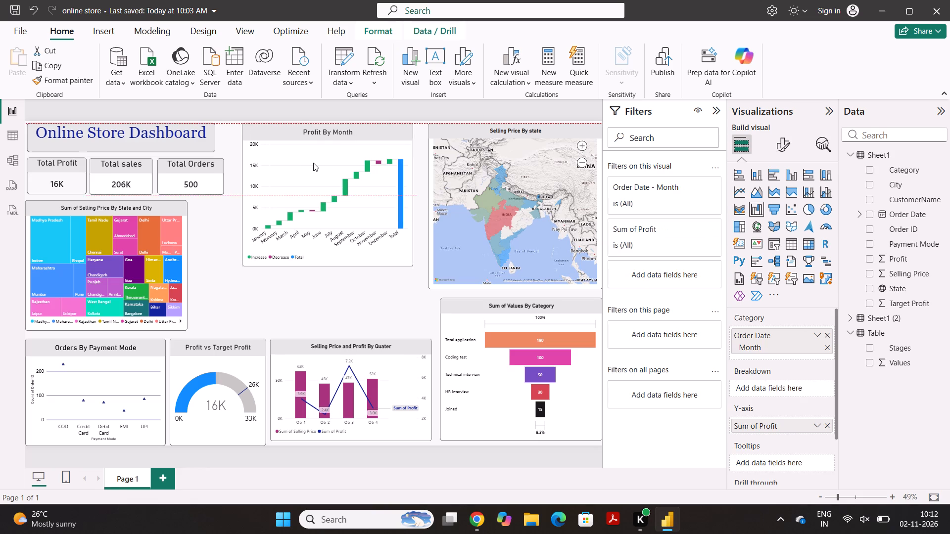
pyautogui.moveTo(313, 163); pyautogui.dragTo(310, 165)
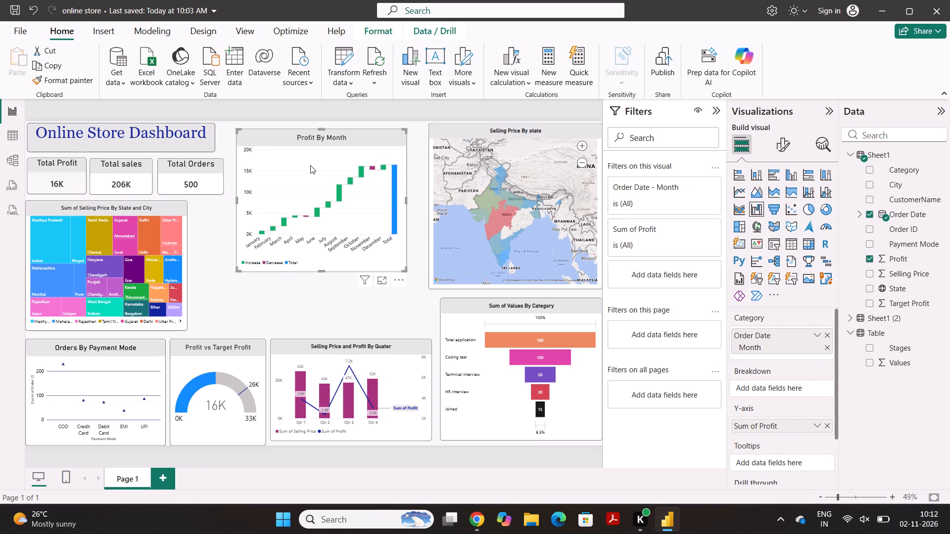
# Move the Selling Price By state map closer to the Profit By Month chart, align their top edges, and deselect it.
pyautogui.moveTo(455, 132); pyautogui.dragTo(442, 133)
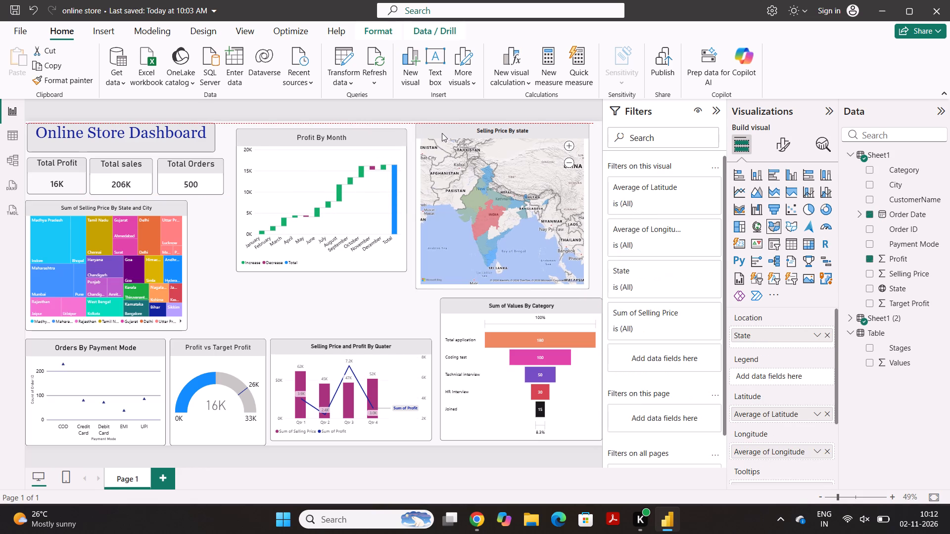
pyautogui.moveTo(442, 133); pyautogui.dragTo(442, 135)
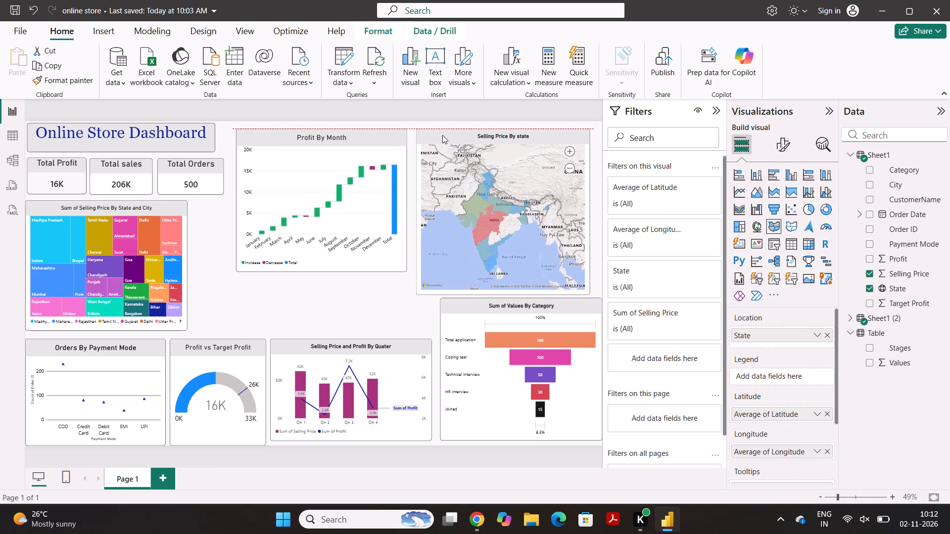
pyautogui.moveTo(442, 135); pyautogui.dragTo(443, 135)
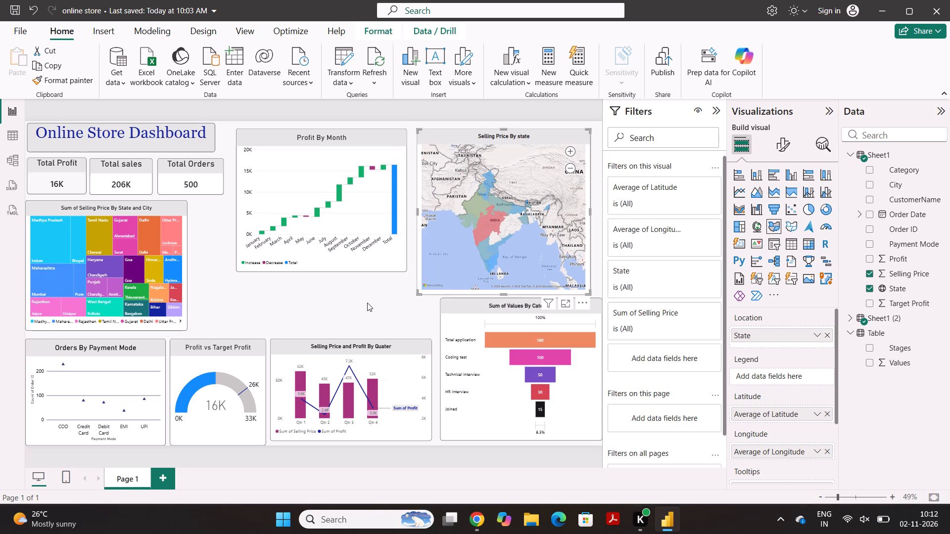
pyautogui.click(367, 303)
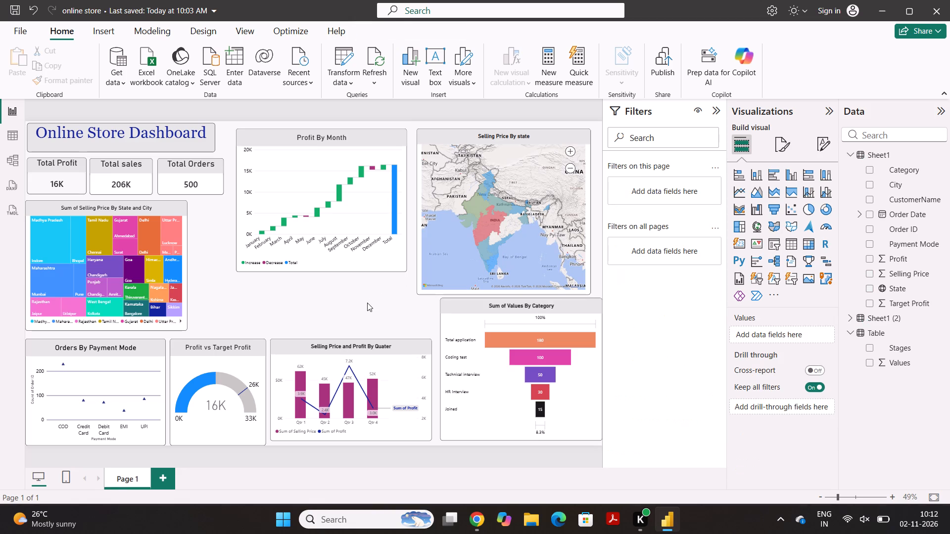